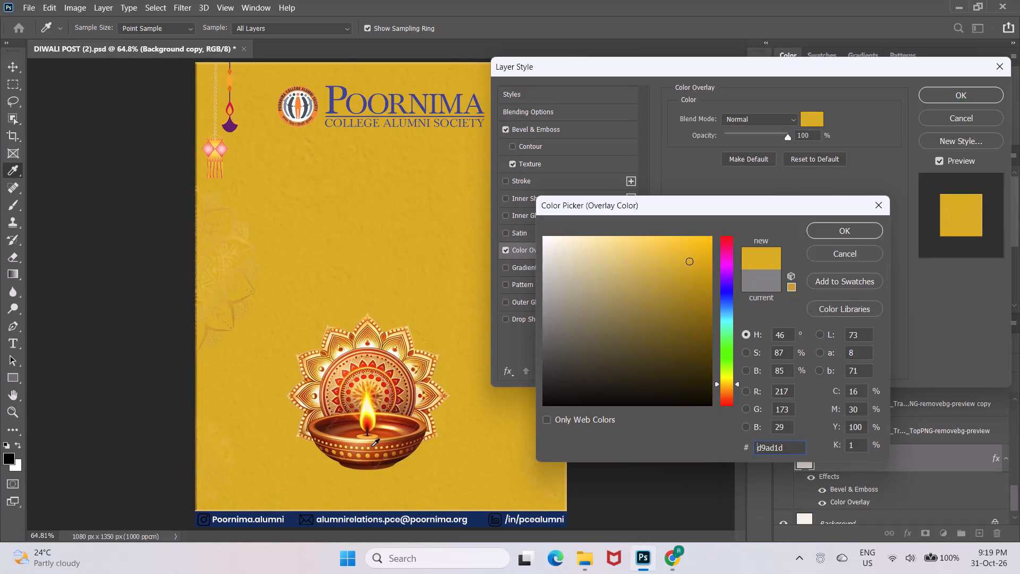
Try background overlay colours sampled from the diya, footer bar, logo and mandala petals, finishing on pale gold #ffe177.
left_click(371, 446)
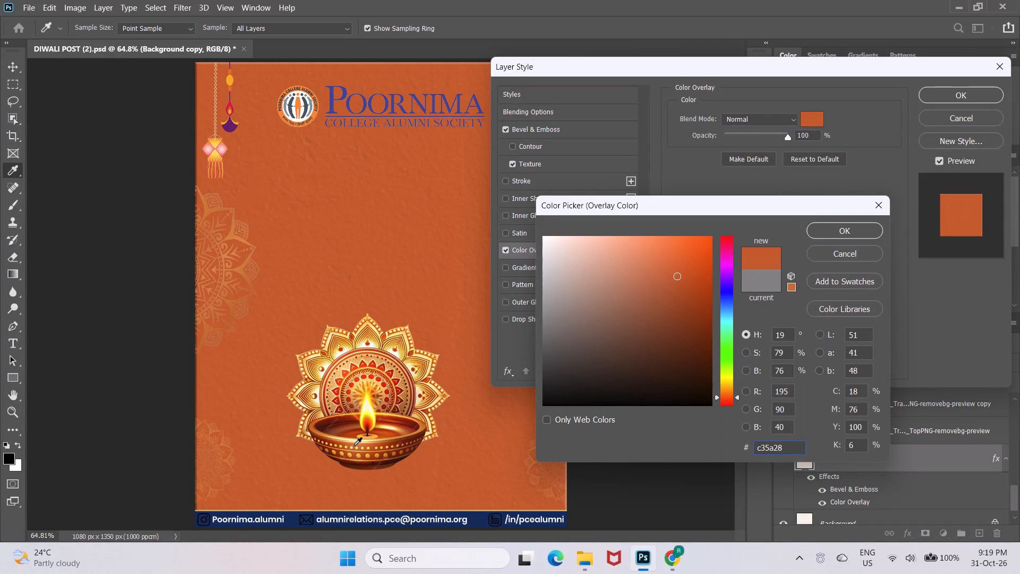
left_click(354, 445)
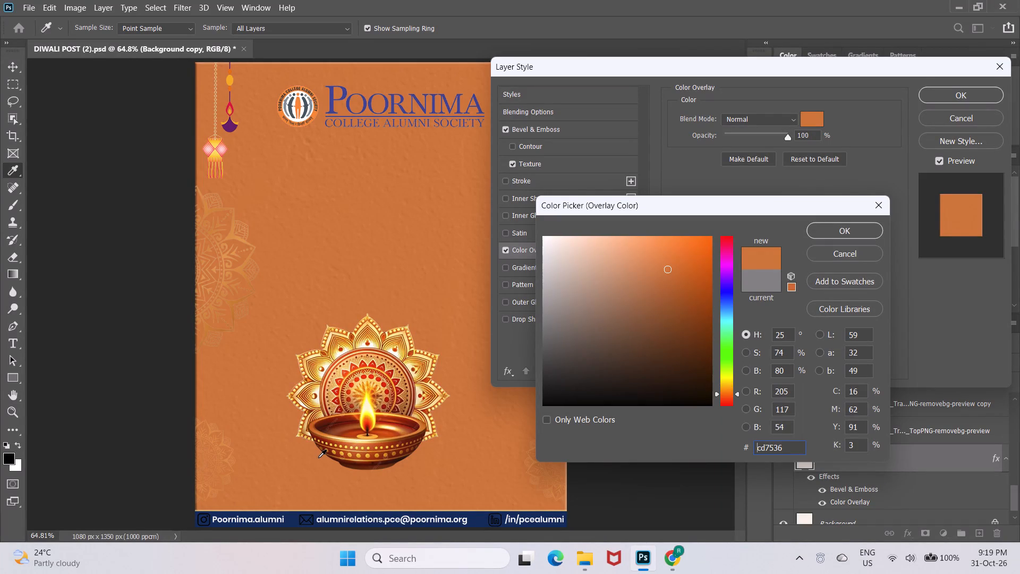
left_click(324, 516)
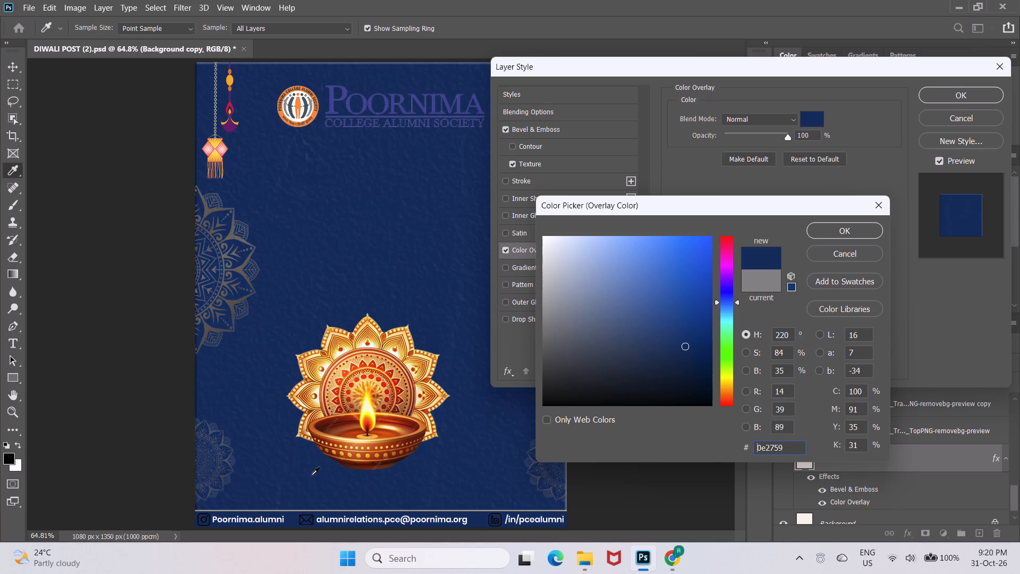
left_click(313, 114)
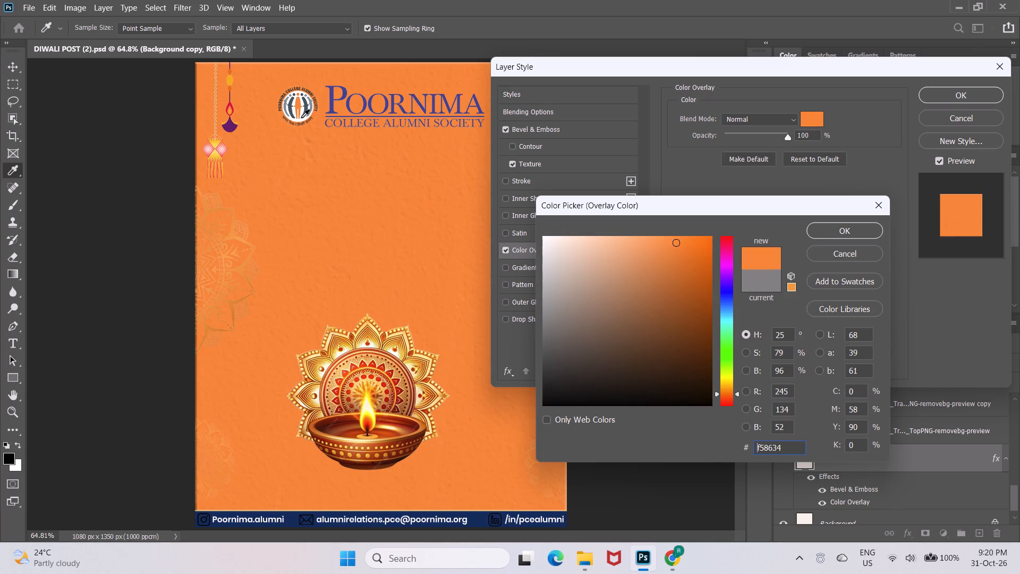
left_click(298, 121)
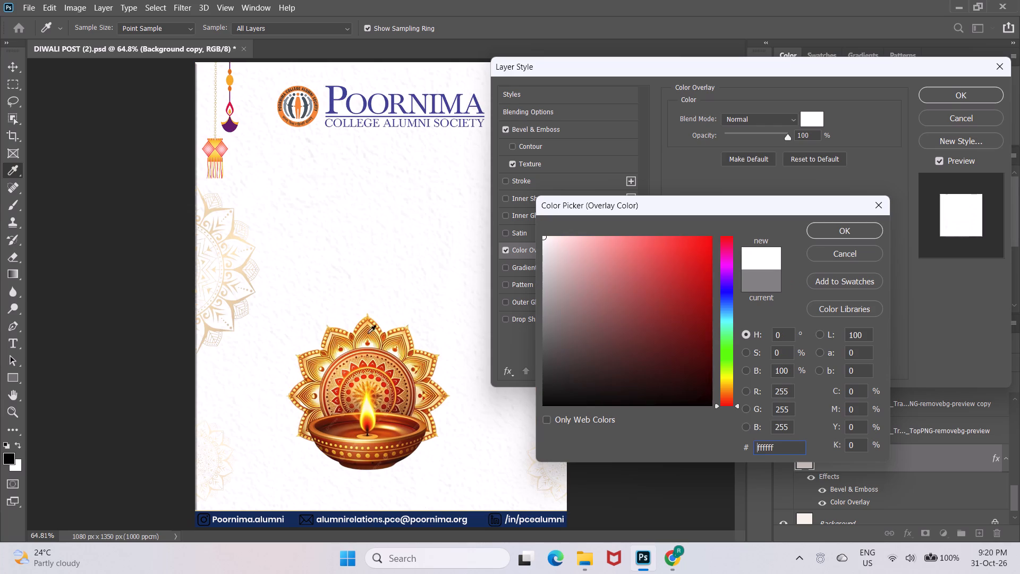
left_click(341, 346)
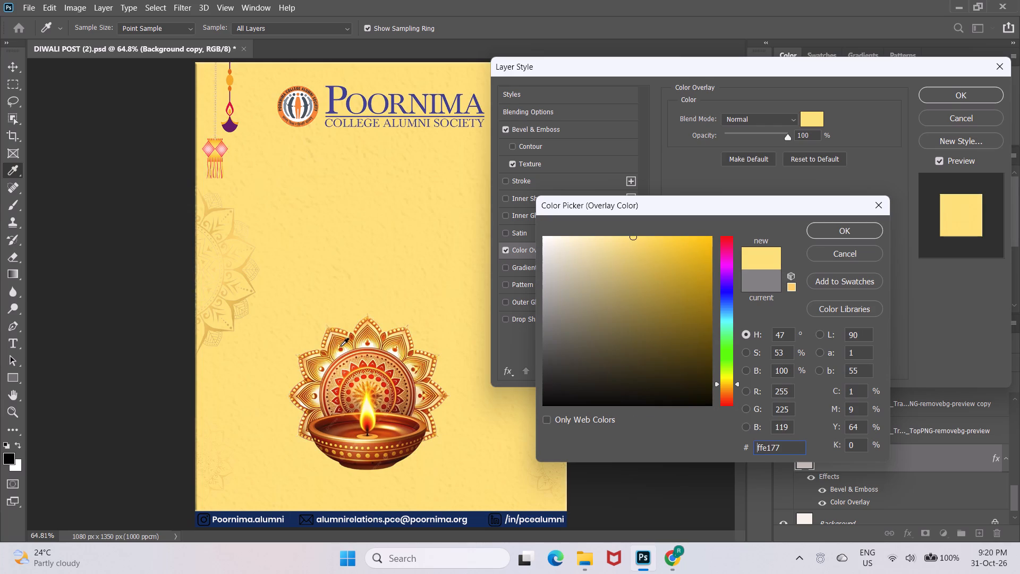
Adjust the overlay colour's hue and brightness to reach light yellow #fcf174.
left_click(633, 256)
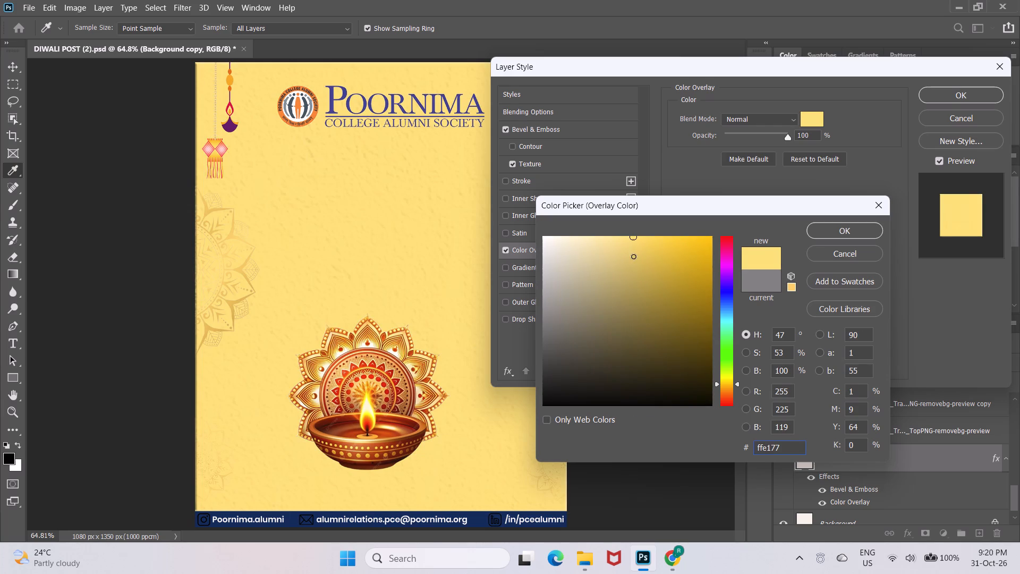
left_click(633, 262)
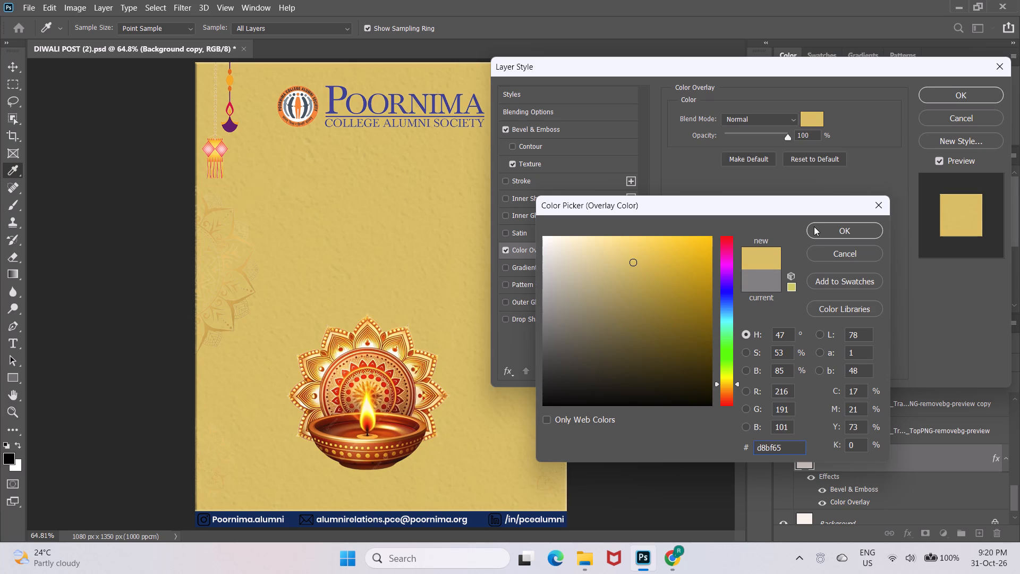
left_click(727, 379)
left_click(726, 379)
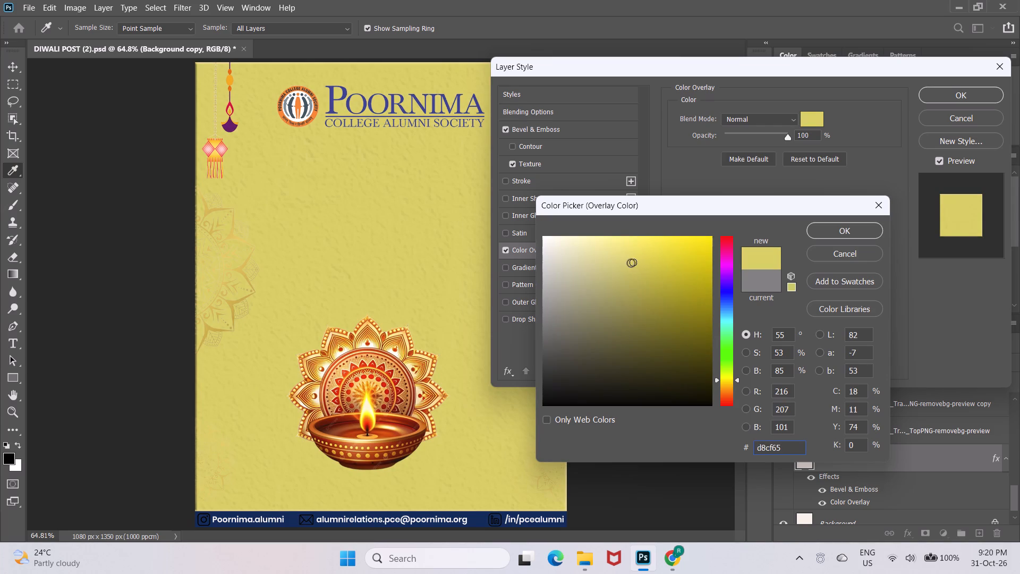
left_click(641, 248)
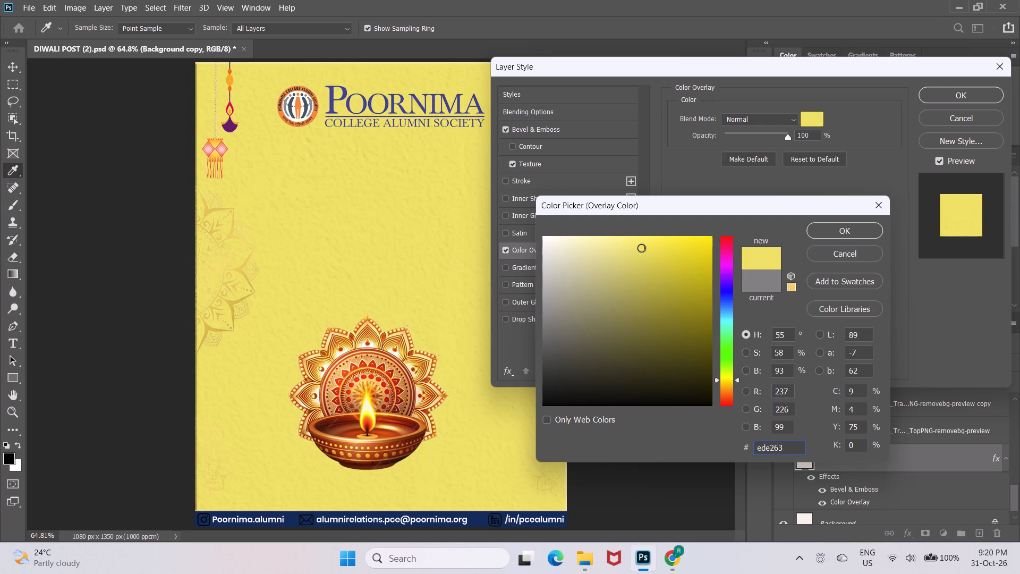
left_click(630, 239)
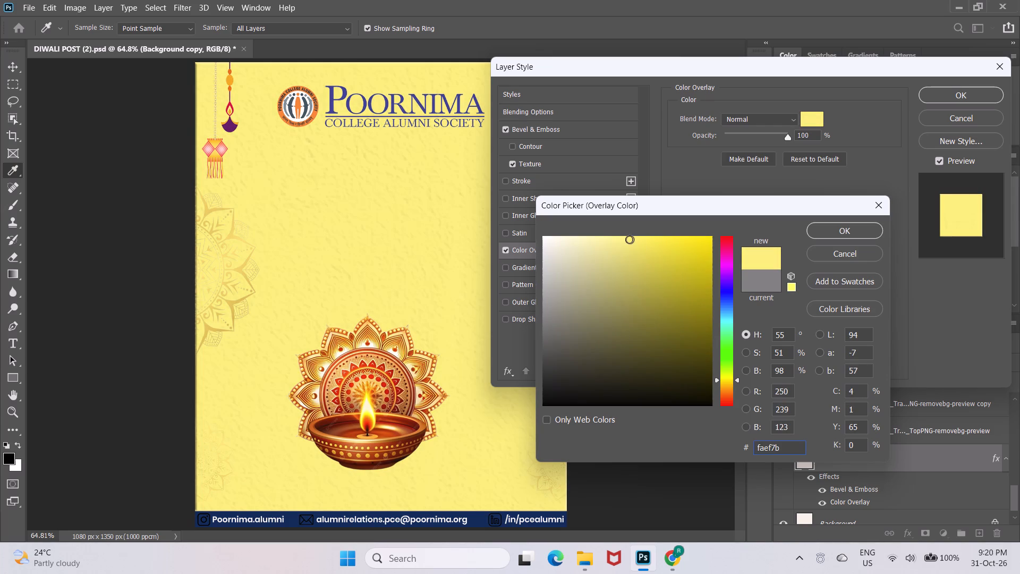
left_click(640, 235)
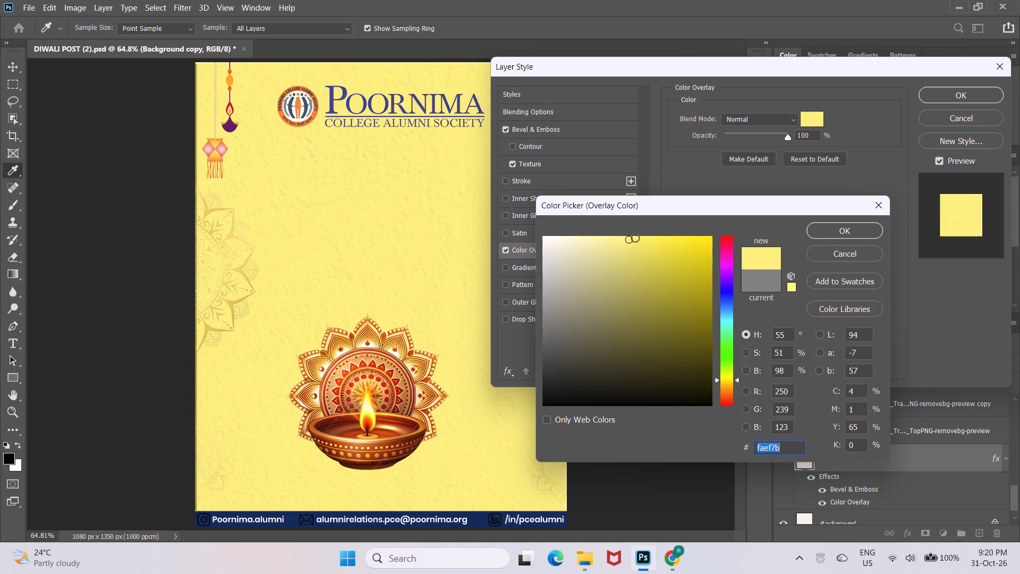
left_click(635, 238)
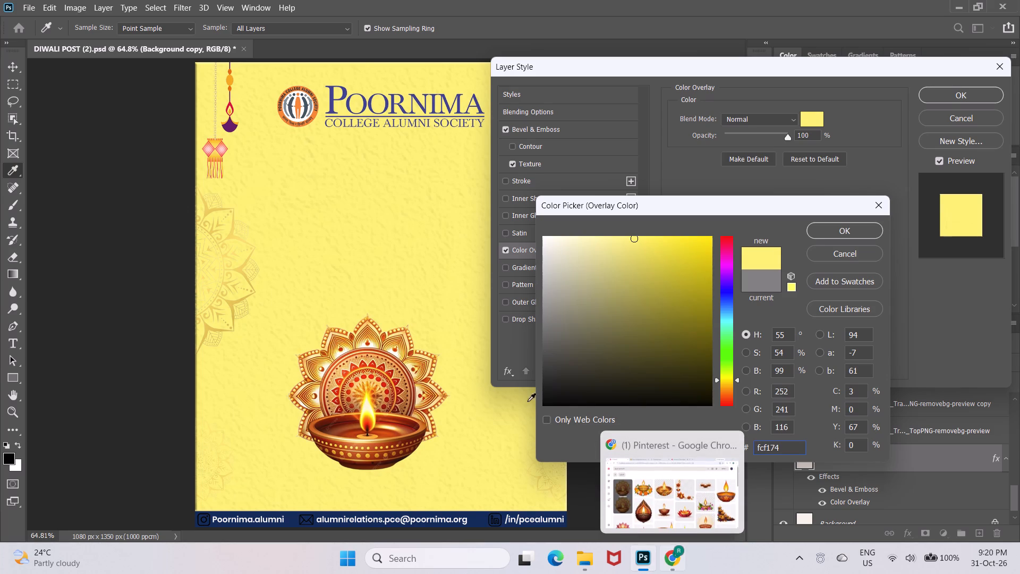
Switch to Chrome and play the Dhanda Nyoliwala "Do Numbari" video on YouTube.
left_click(682, 555)
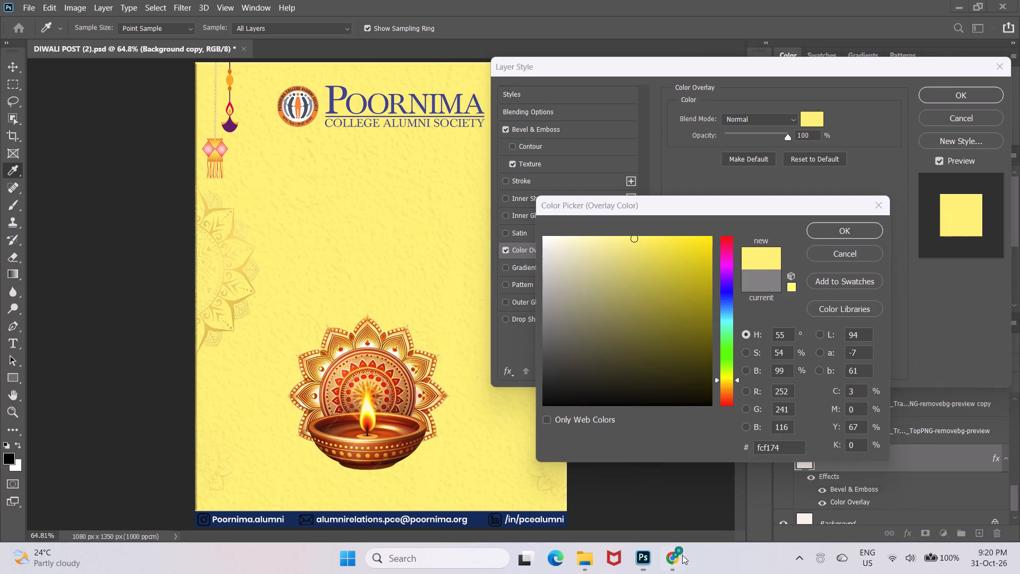
left_click(522, 0)
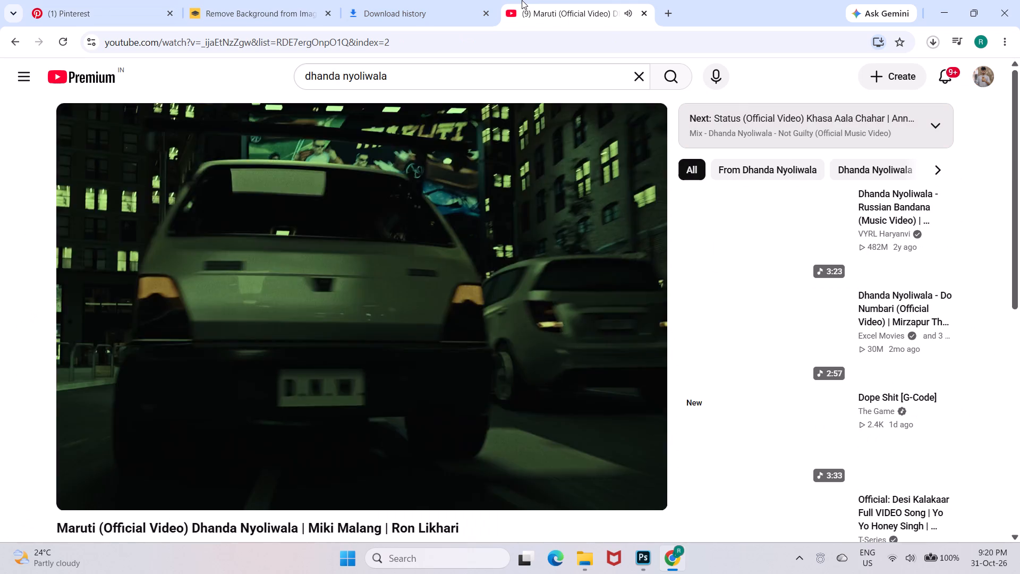
left_click(793, 250)
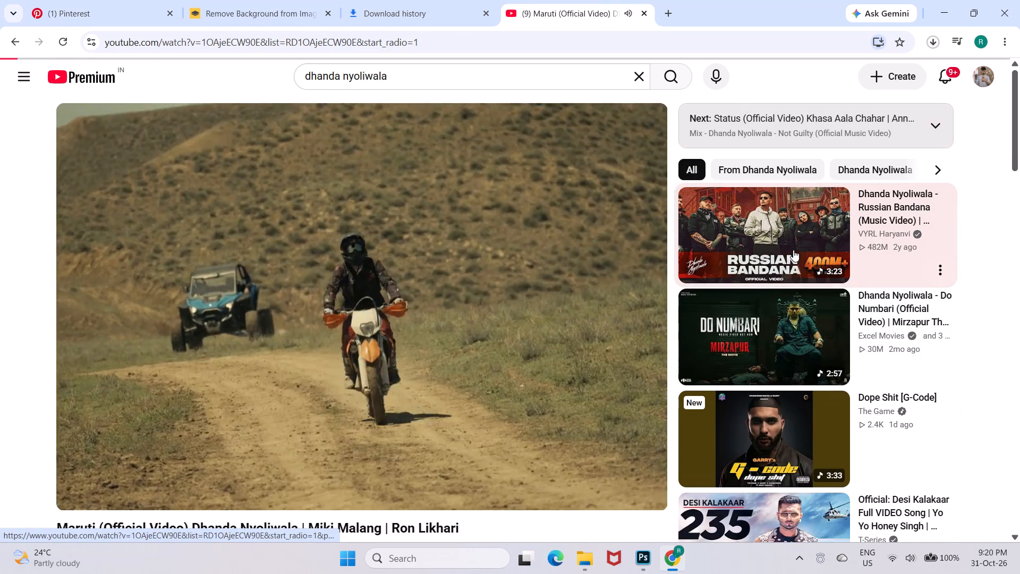
left_click(789, 335)
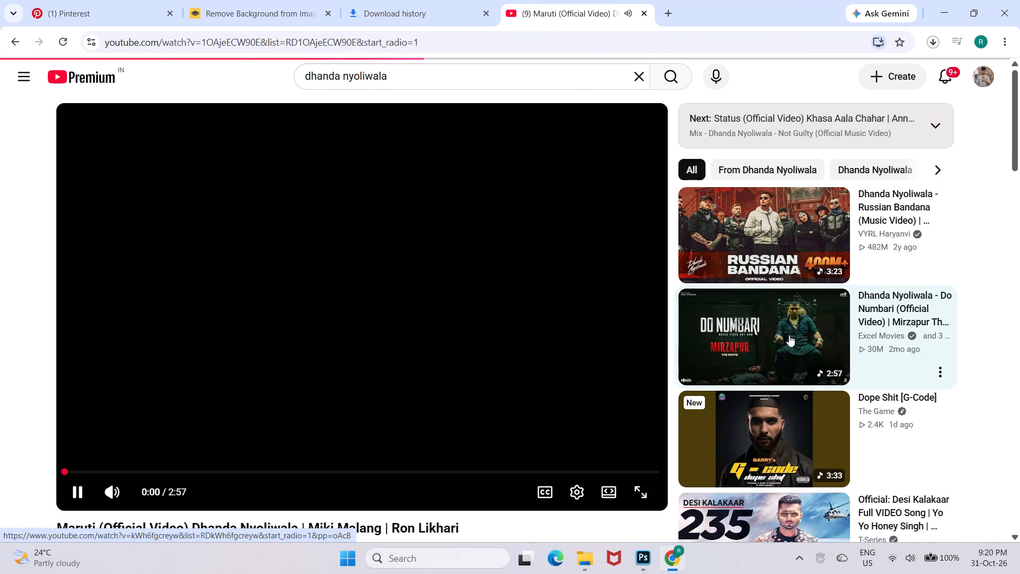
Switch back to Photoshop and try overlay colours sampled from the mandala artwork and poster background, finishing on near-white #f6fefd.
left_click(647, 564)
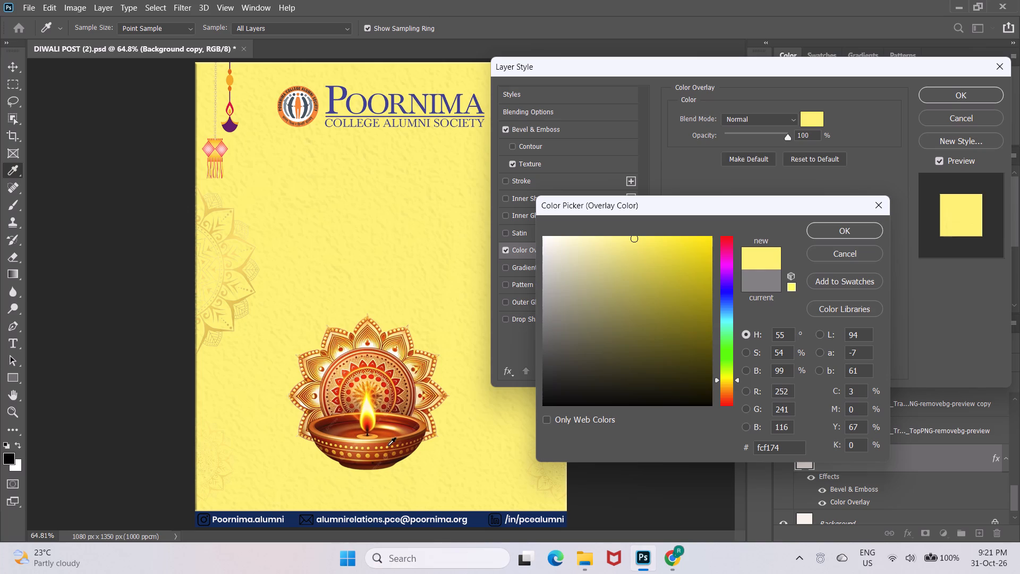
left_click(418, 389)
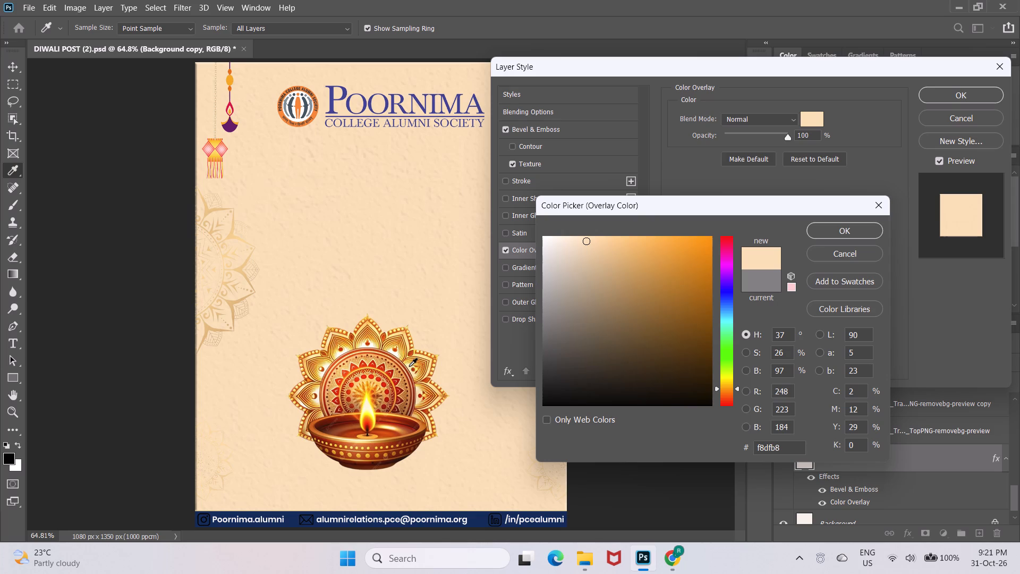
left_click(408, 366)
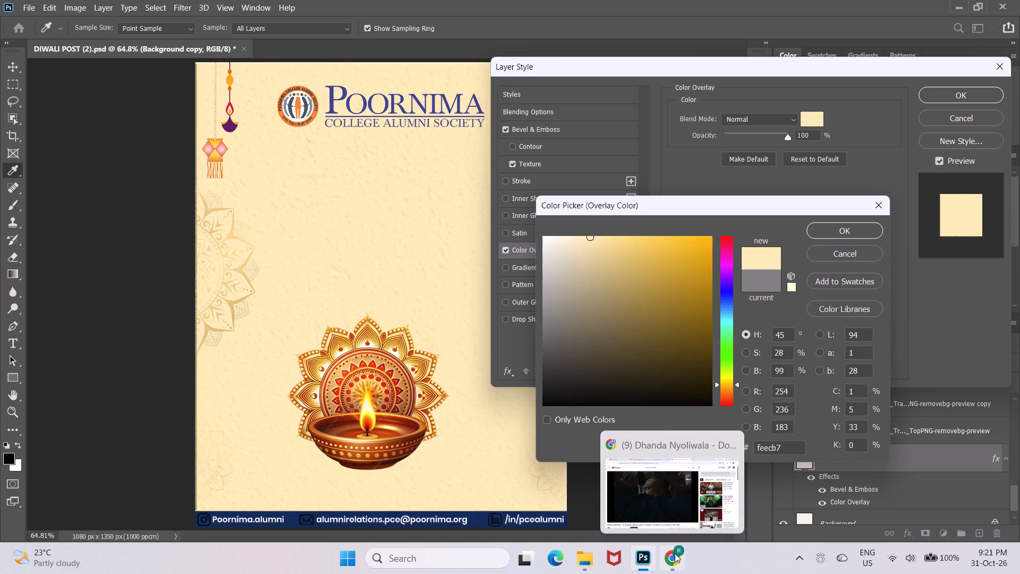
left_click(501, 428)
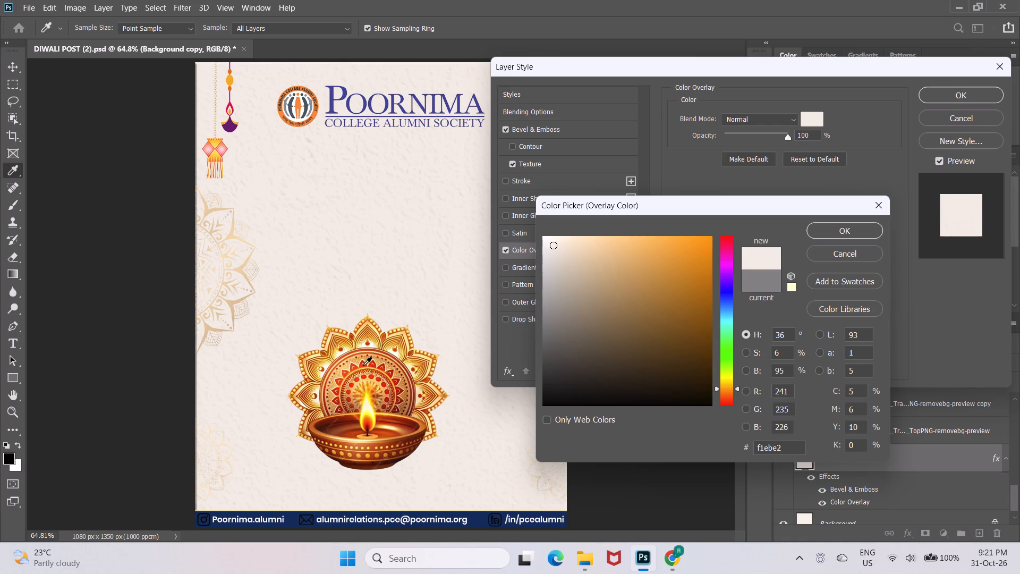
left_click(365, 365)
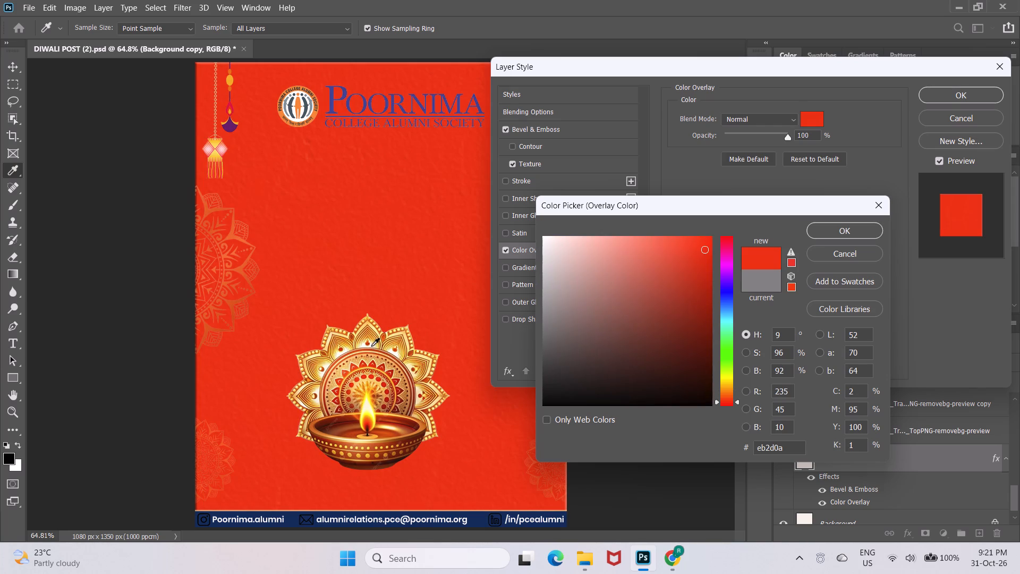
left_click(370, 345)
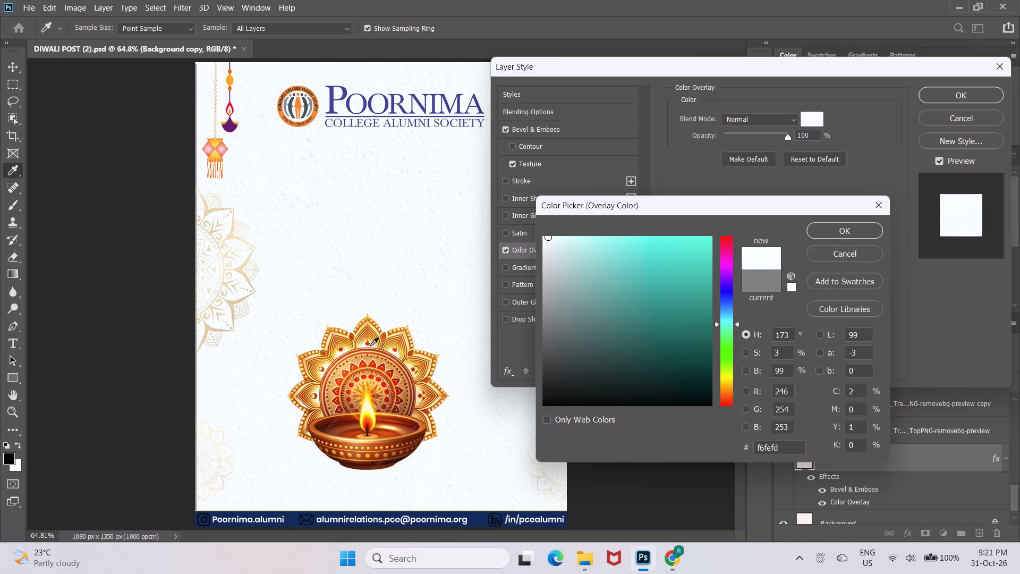
Switch to Chrome and pause the YouTube video.
left_click(667, 562)
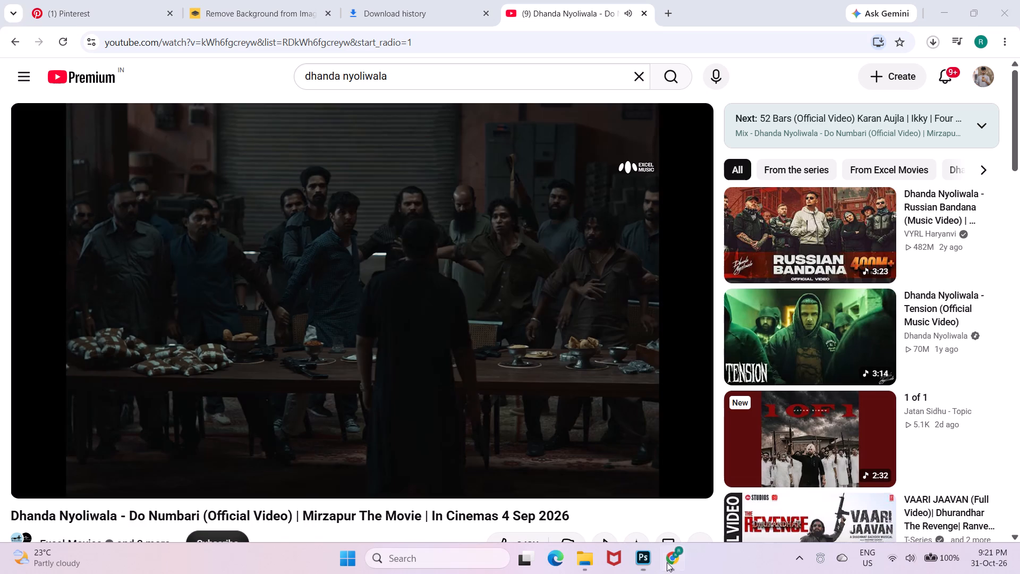
key("space")
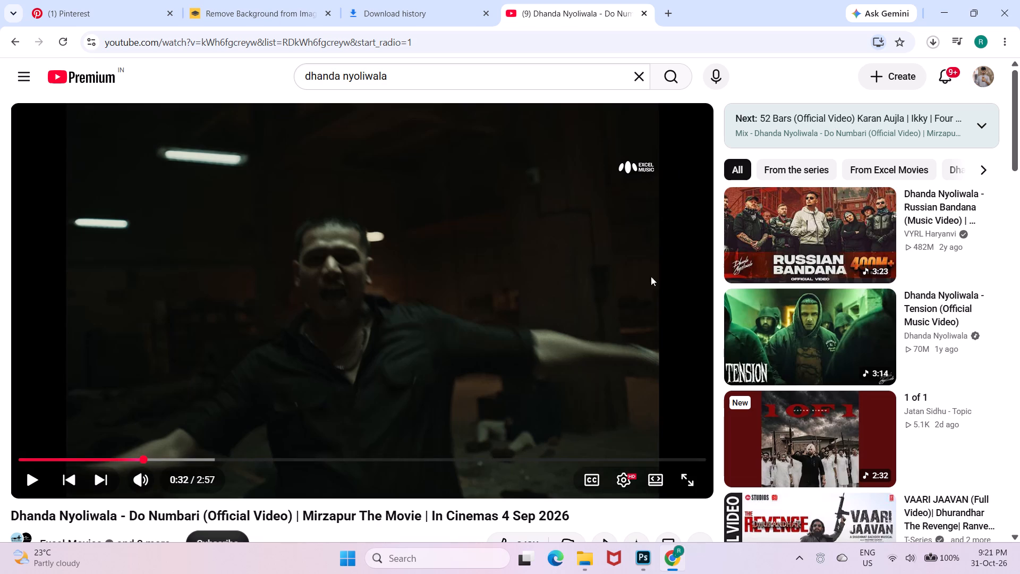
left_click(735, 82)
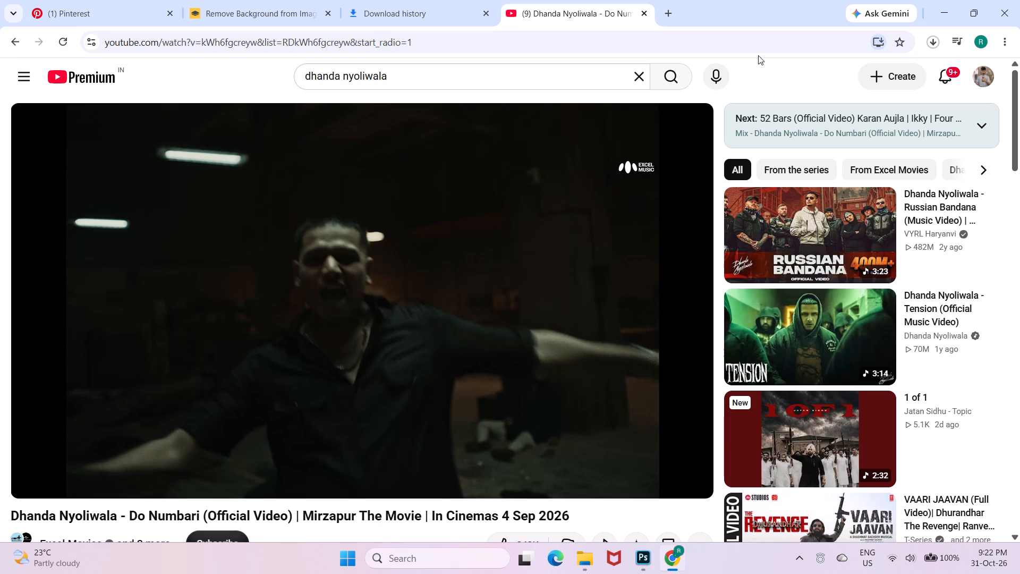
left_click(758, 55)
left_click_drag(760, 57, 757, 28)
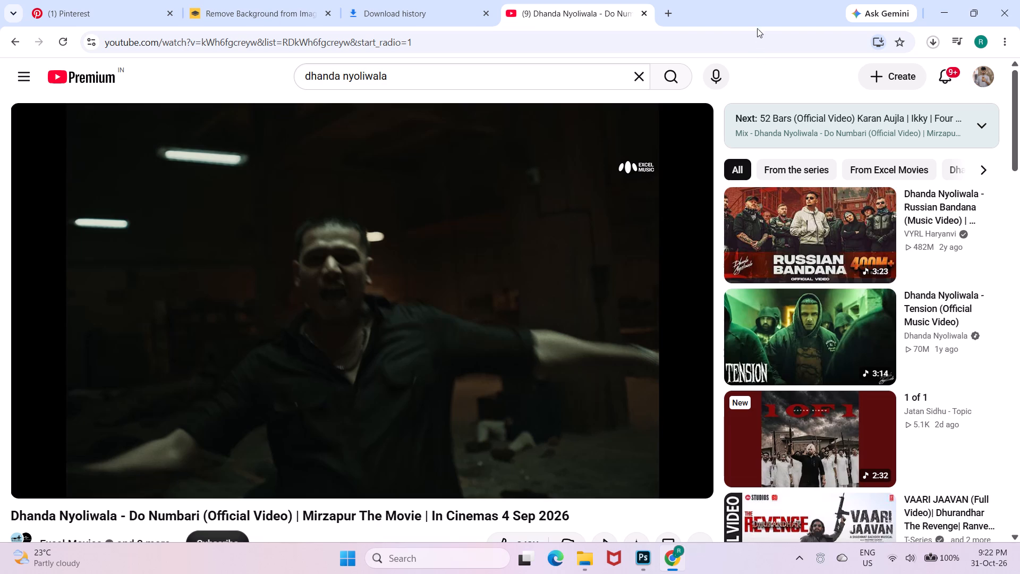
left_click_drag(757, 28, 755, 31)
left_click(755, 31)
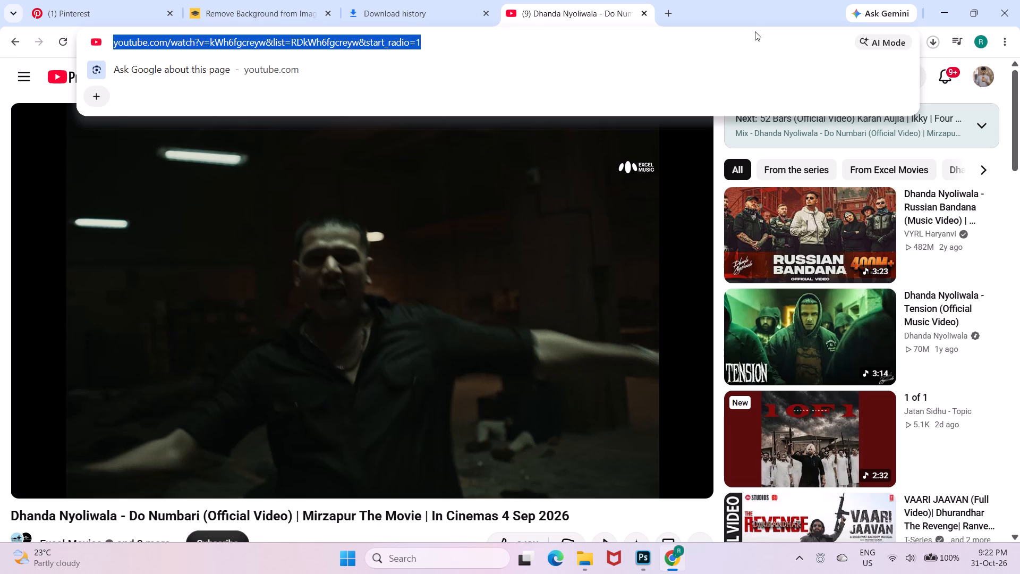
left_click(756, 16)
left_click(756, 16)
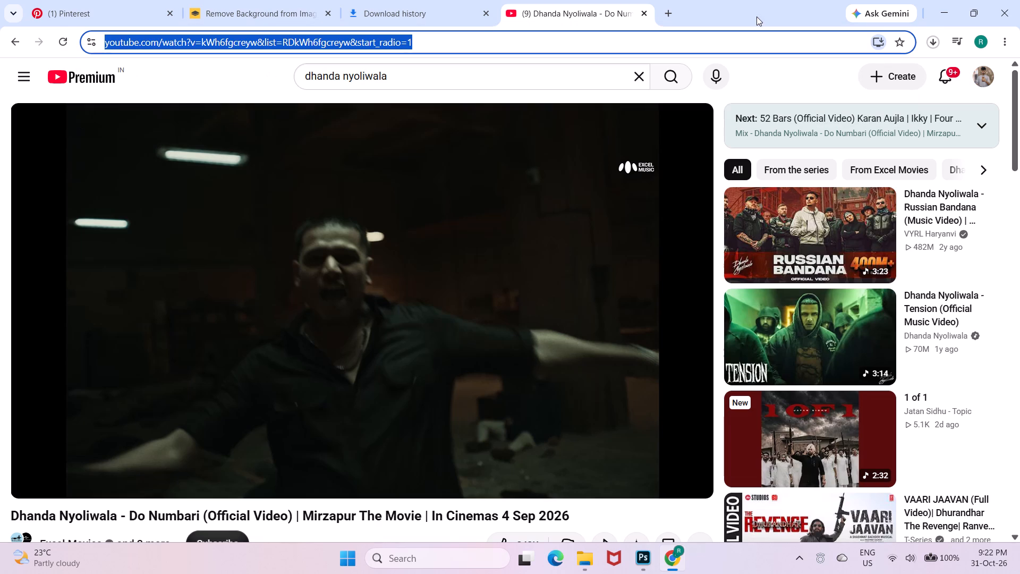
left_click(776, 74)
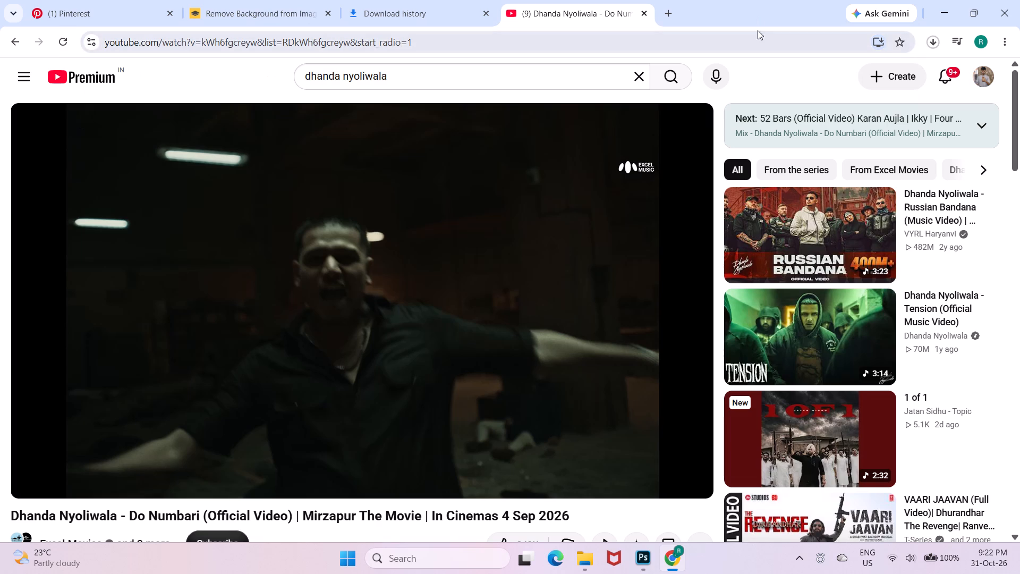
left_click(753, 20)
Switch back to Photoshop and set the overlay colour to light yellow #fff9a1 by sampling the mandala artwork.
left_click(645, 572)
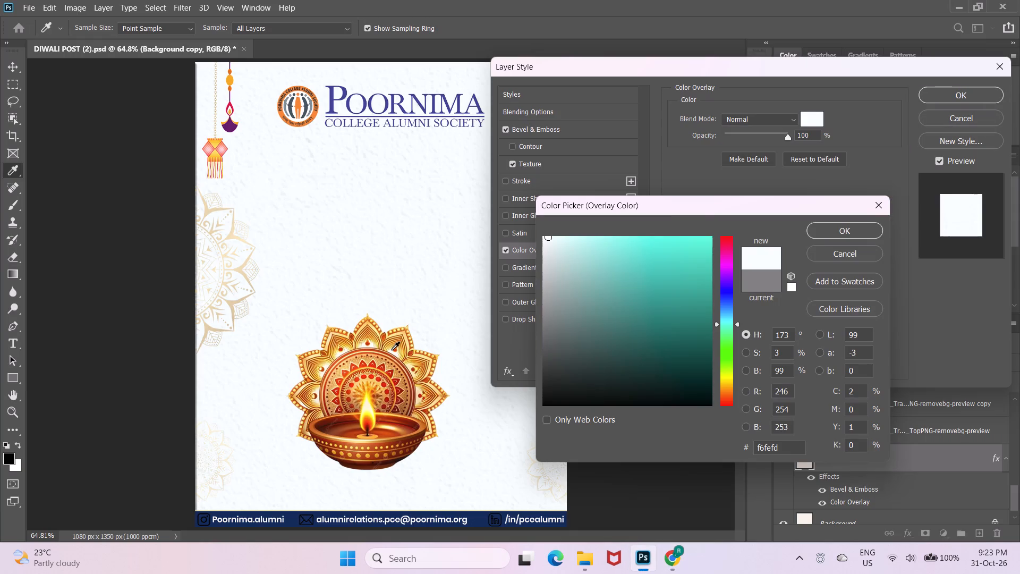
left_click(392, 350)
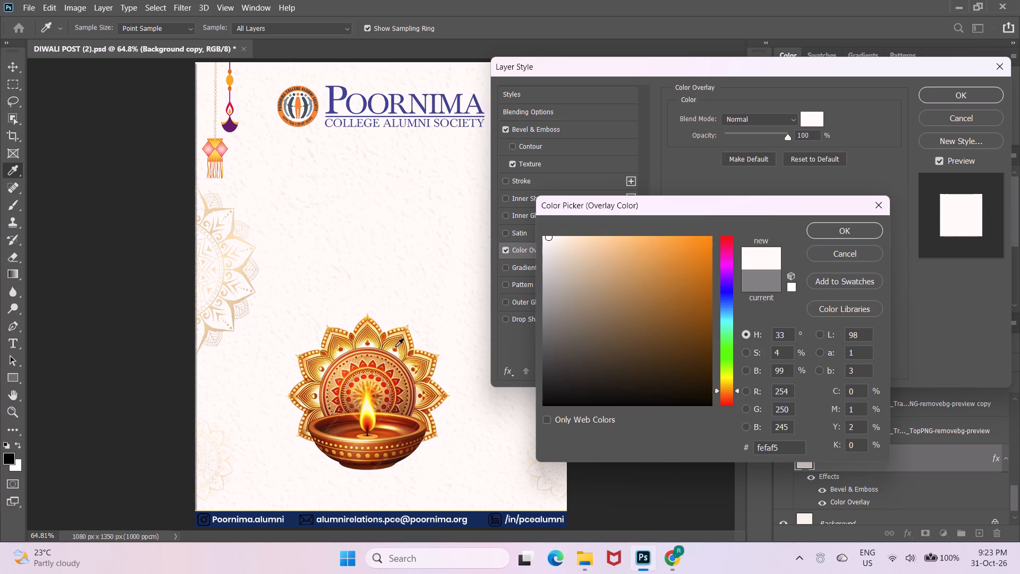
left_click(395, 347)
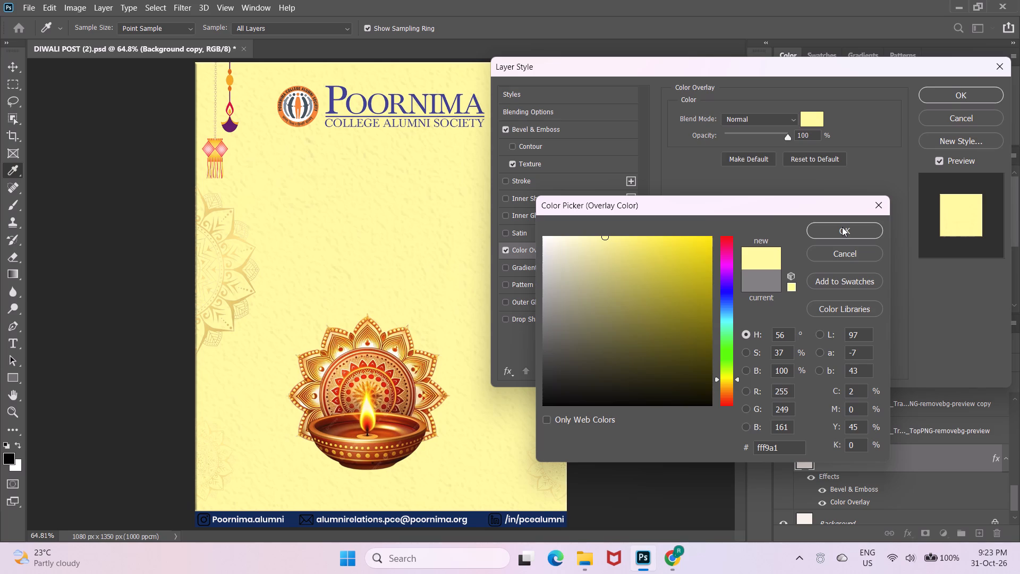
left_click(842, 227)
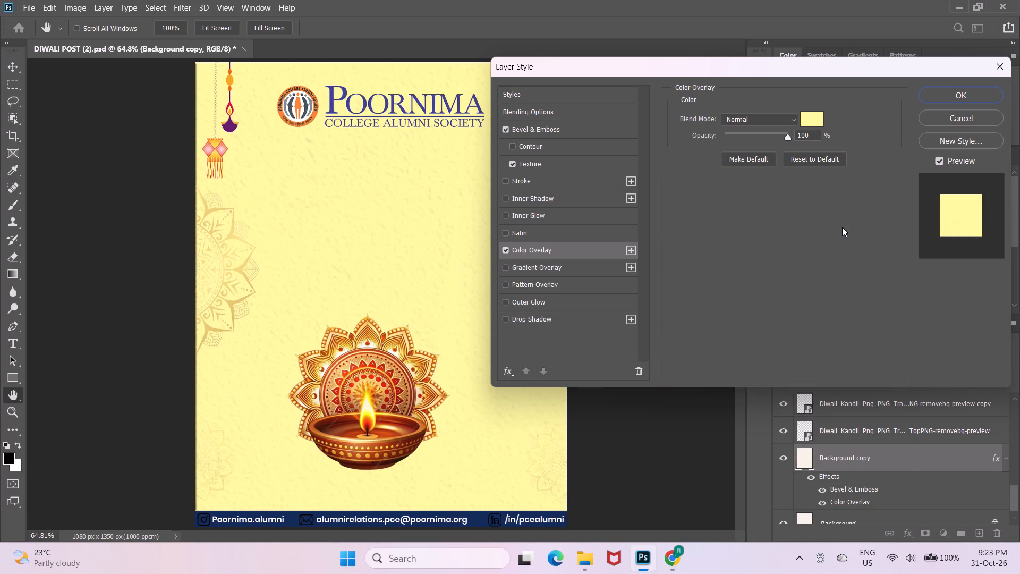
Adjust the background's bevel texture depth, trying -42 and -163 % and finishing on -91 %.
left_click(555, 158)
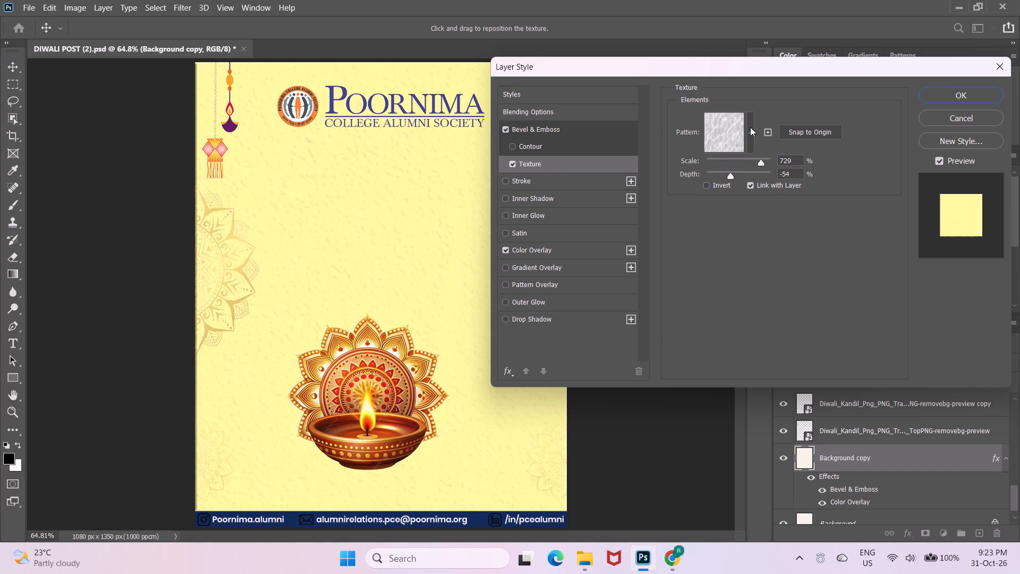
left_click(733, 173)
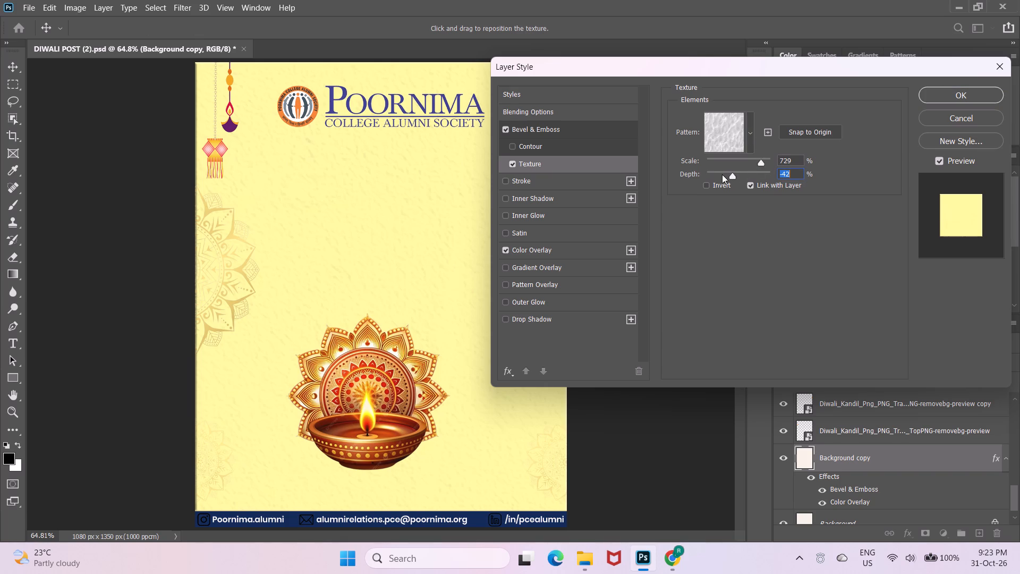
left_click(722, 174)
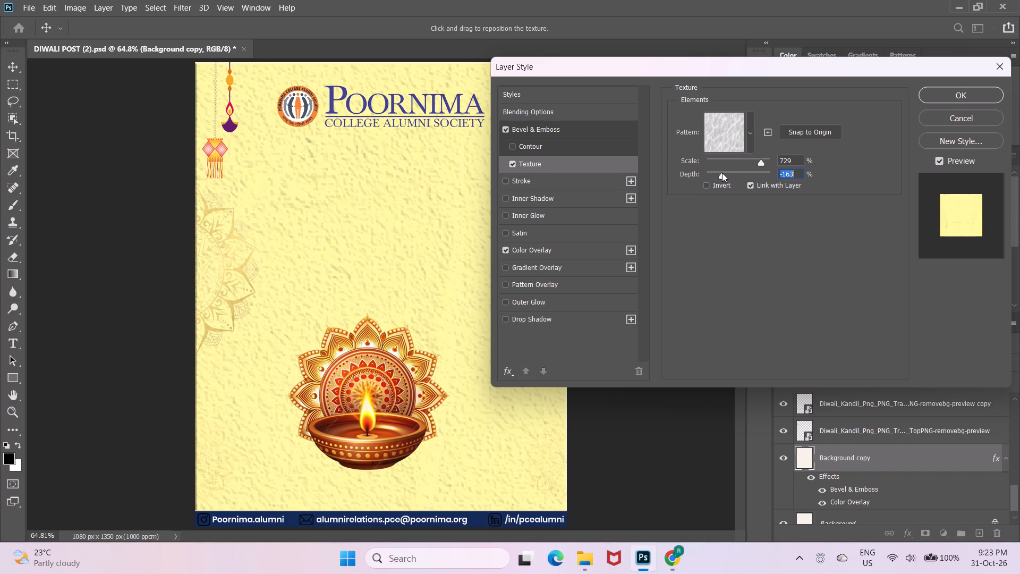
scroll(721, 173, "down", 1)
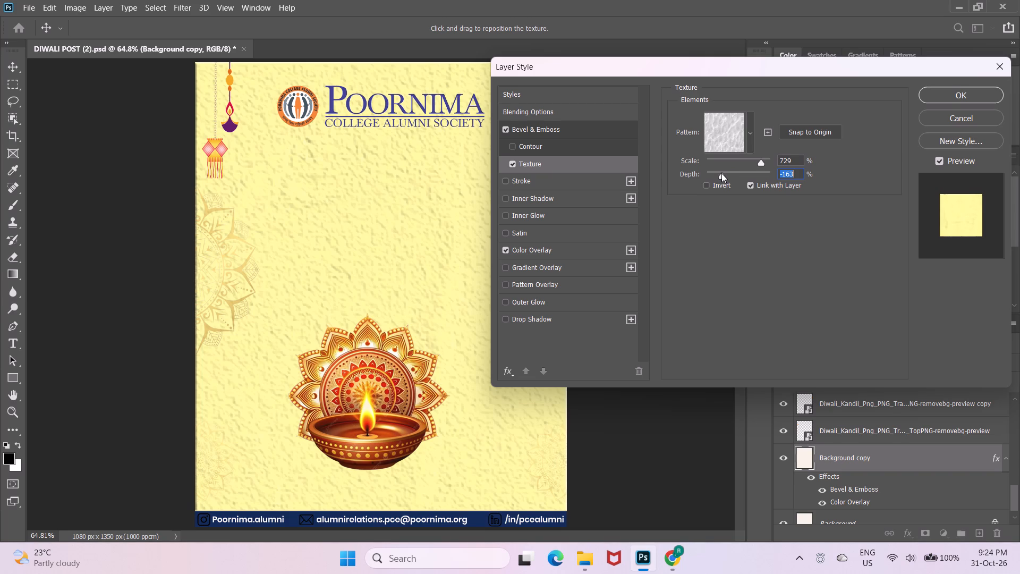
scroll(721, 173, "down", 1)
left_click(724, 173)
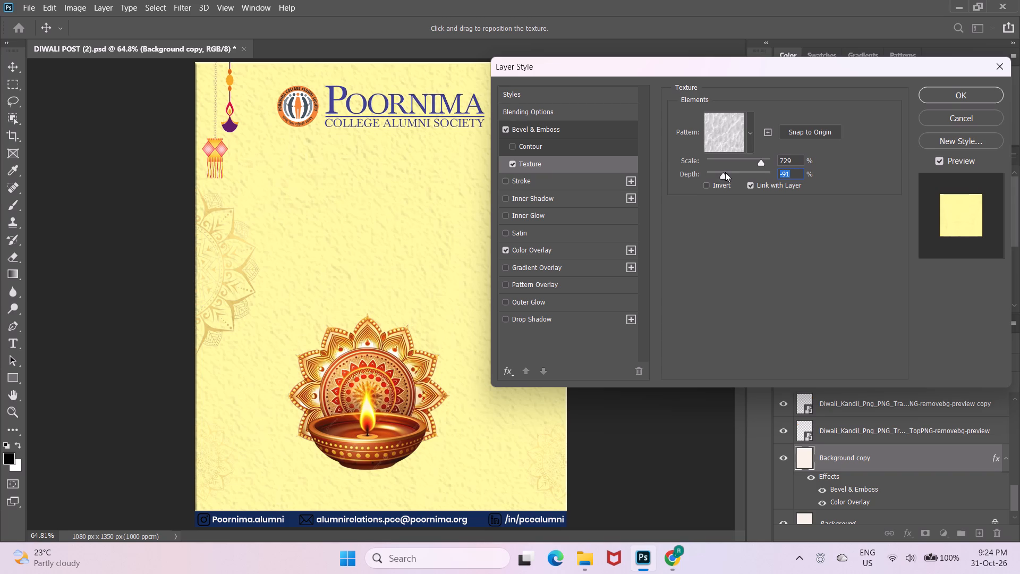
left_click(725, 172)
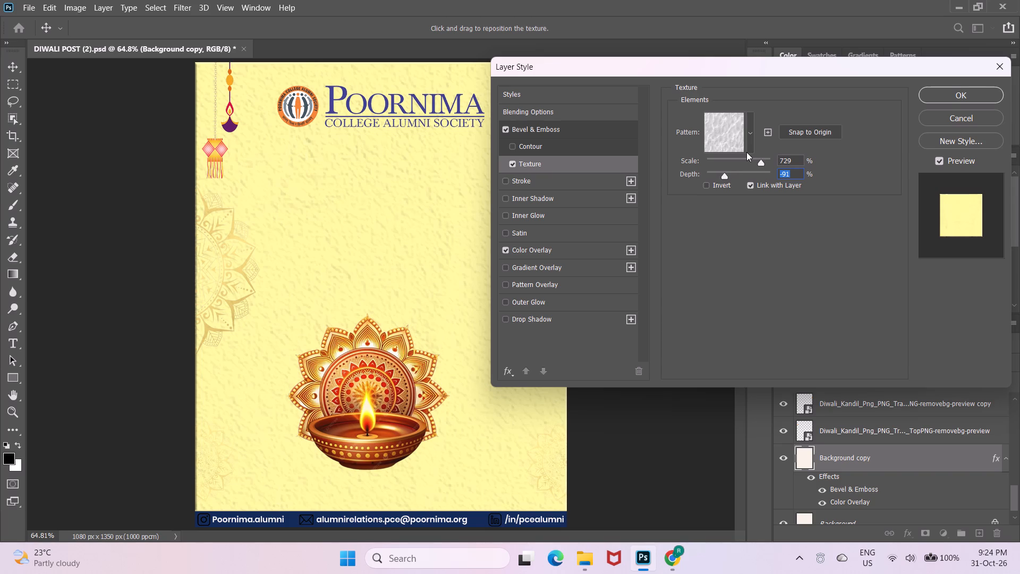
Adjust the texture scale, trying 101 and 342 % and finishing on 574 %.
left_click(740, 159)
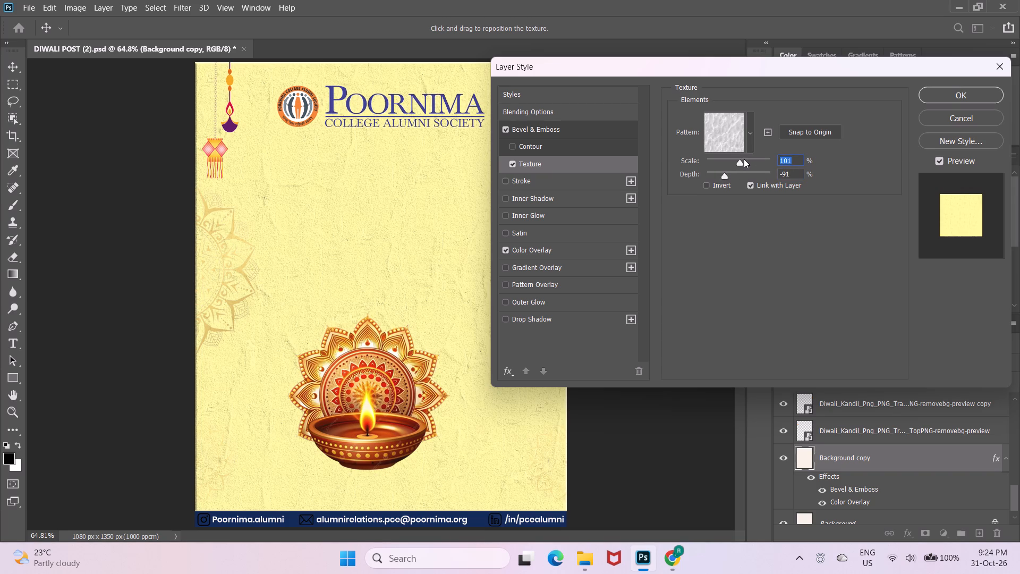
left_click(744, 159)
left_click(748, 158)
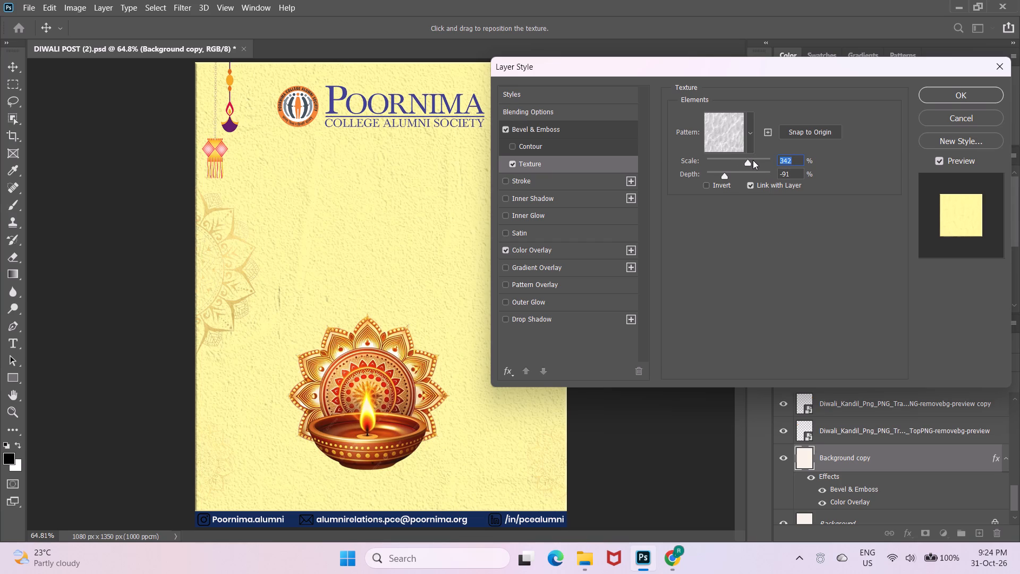
left_click(753, 160)
left_click(756, 159)
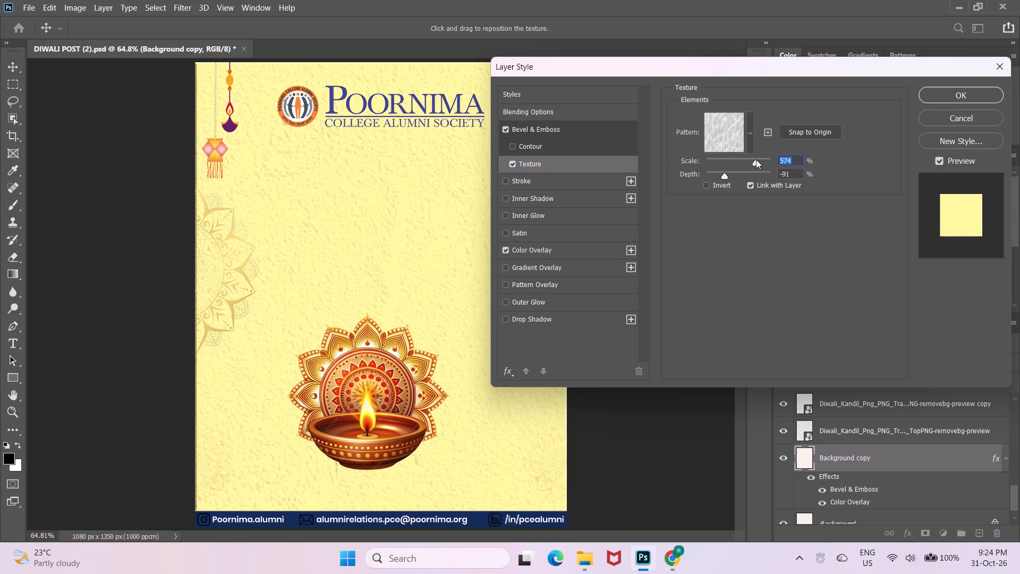
Toggle the texture's inversion on and back off, and unlink the texture from the layer.
left_click(709, 185)
left_click(709, 185)
left_click(748, 185)
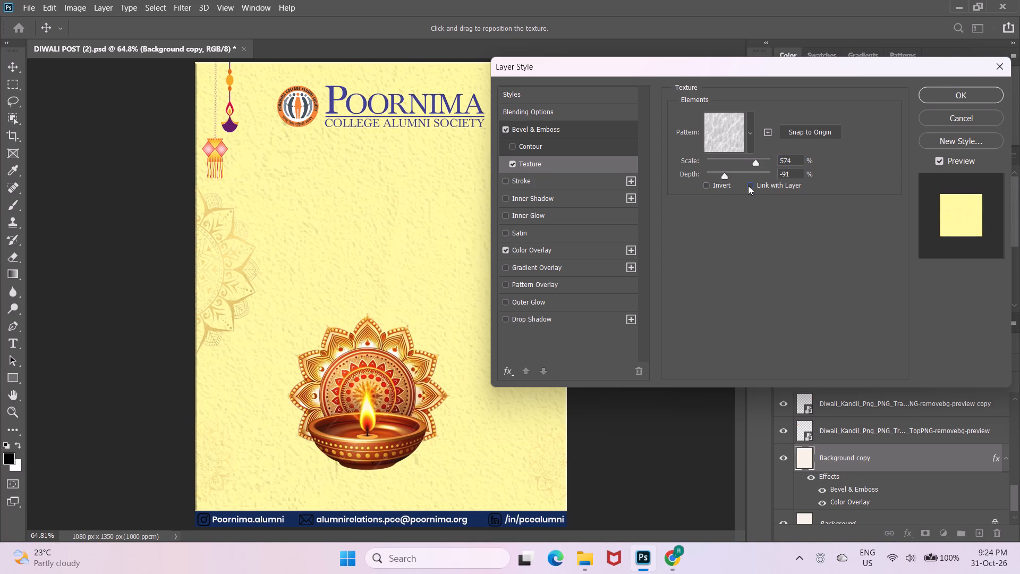
left_click(748, 185)
left_click(748, 185)
left_click(772, 222)
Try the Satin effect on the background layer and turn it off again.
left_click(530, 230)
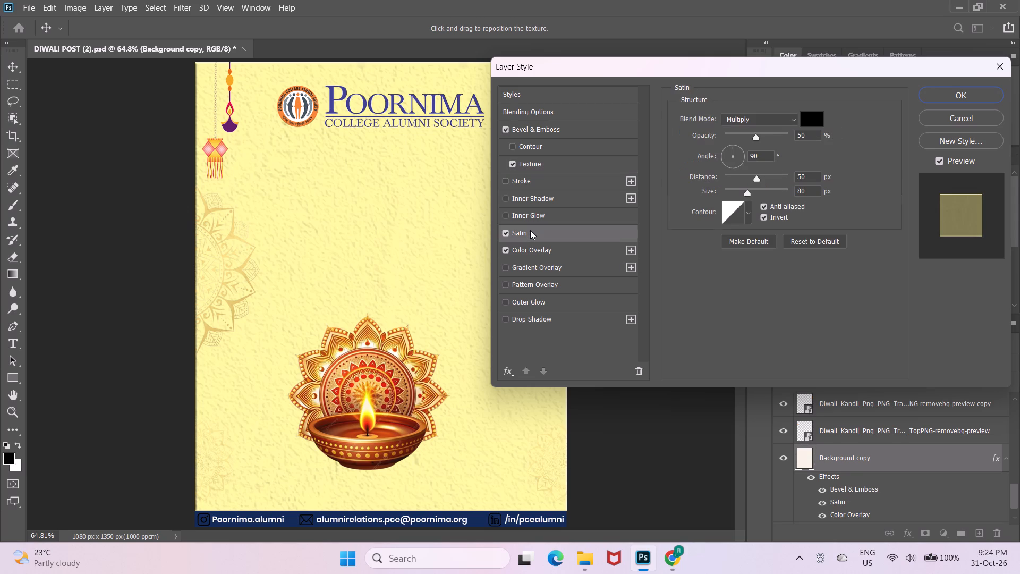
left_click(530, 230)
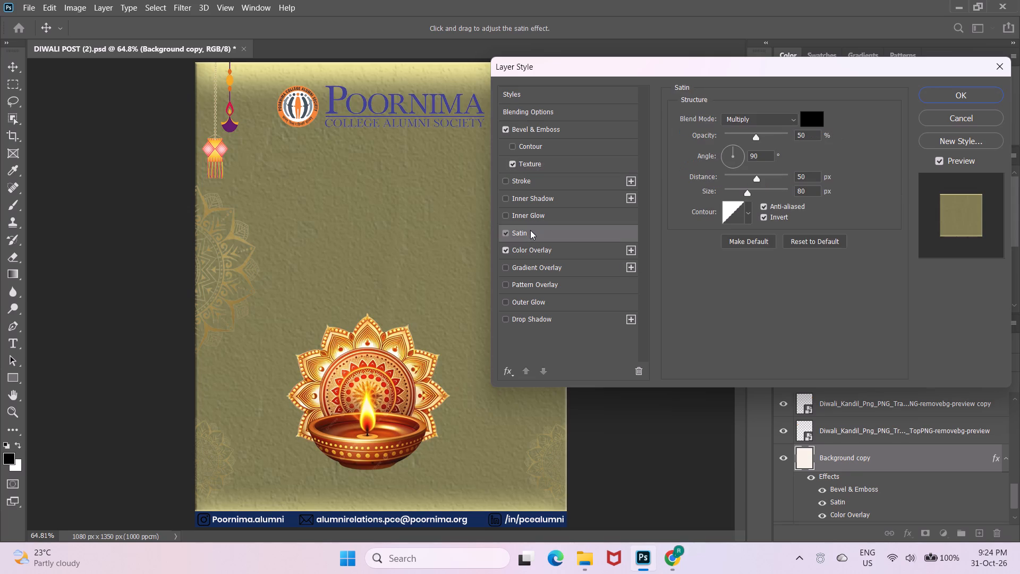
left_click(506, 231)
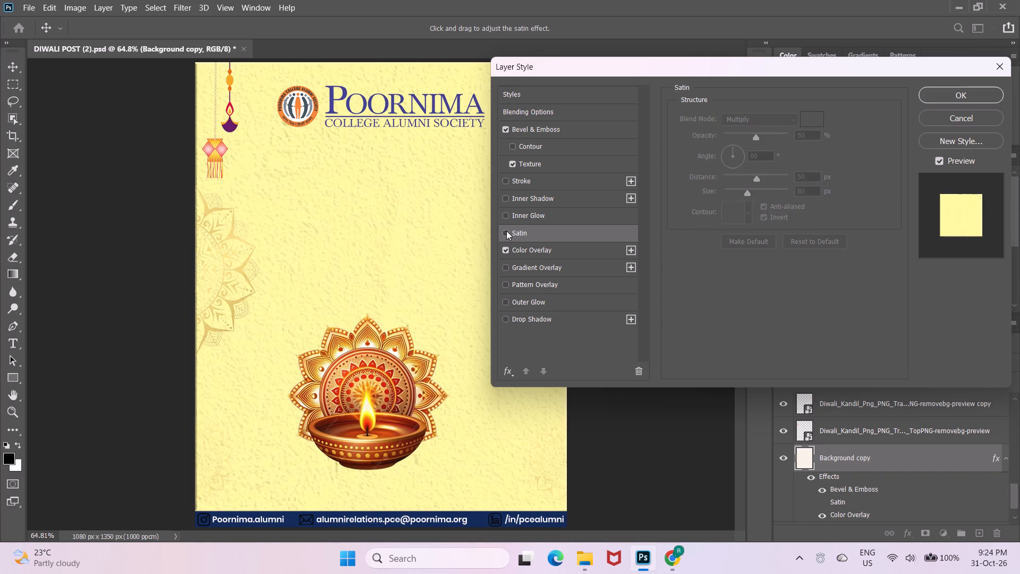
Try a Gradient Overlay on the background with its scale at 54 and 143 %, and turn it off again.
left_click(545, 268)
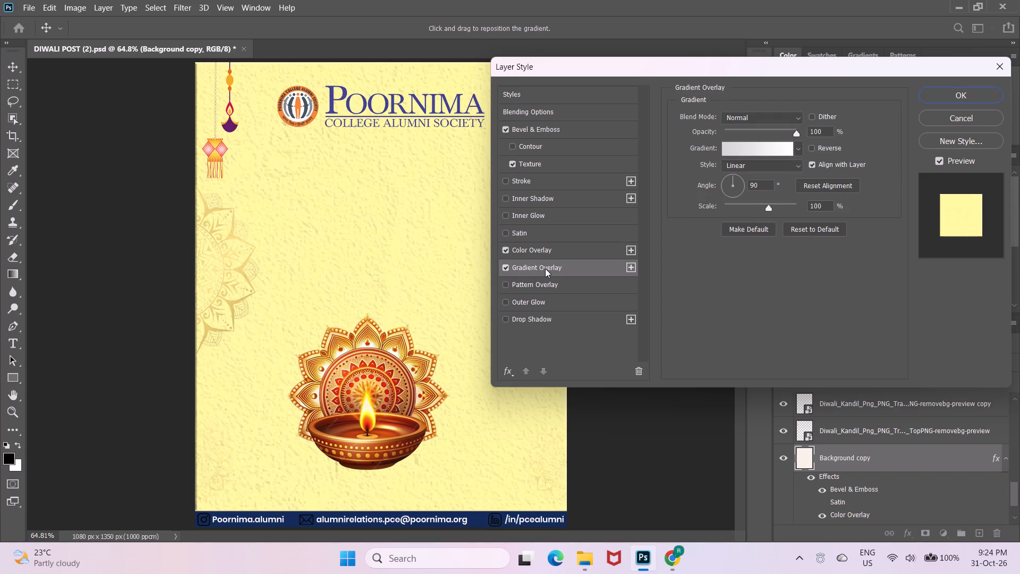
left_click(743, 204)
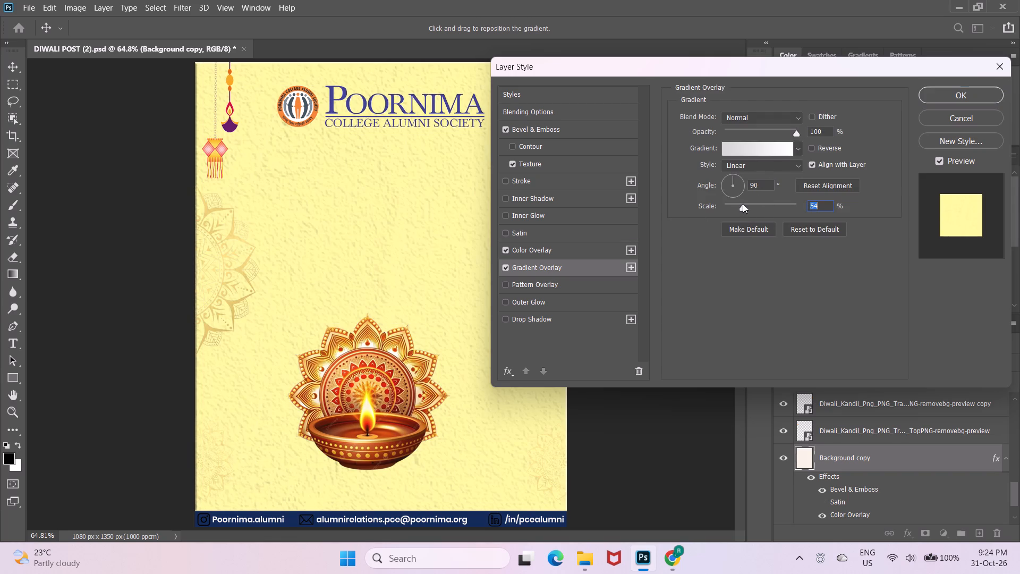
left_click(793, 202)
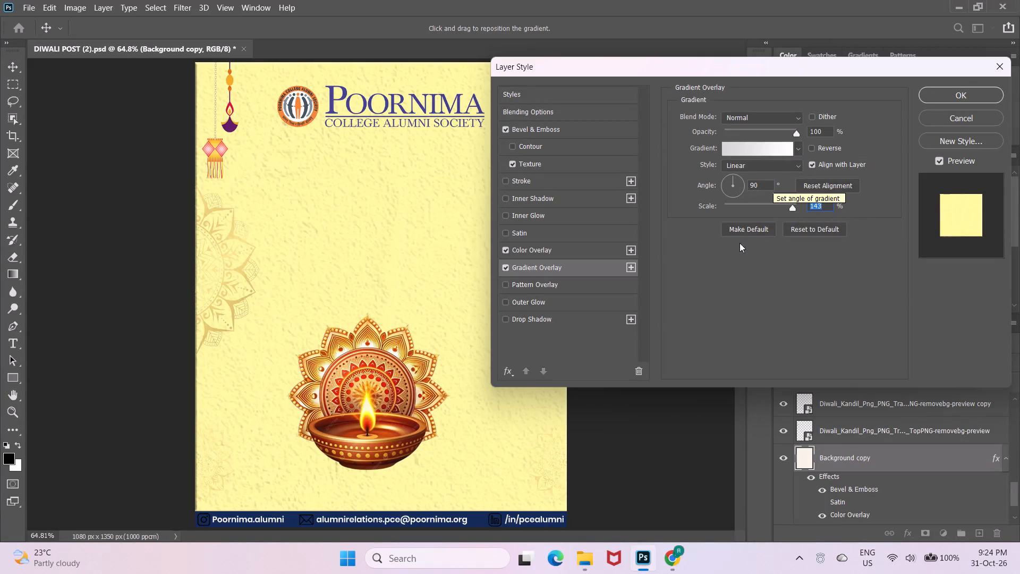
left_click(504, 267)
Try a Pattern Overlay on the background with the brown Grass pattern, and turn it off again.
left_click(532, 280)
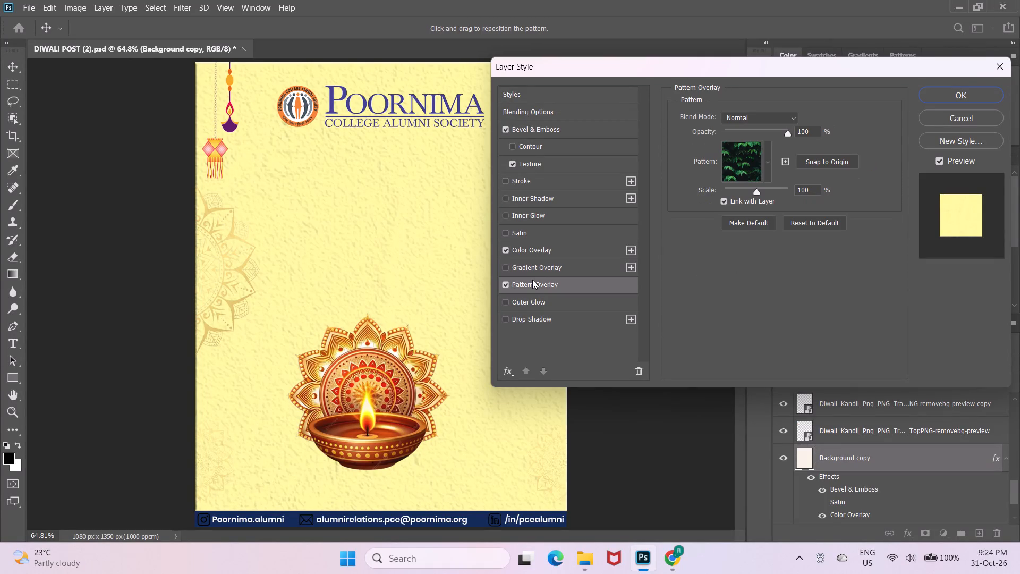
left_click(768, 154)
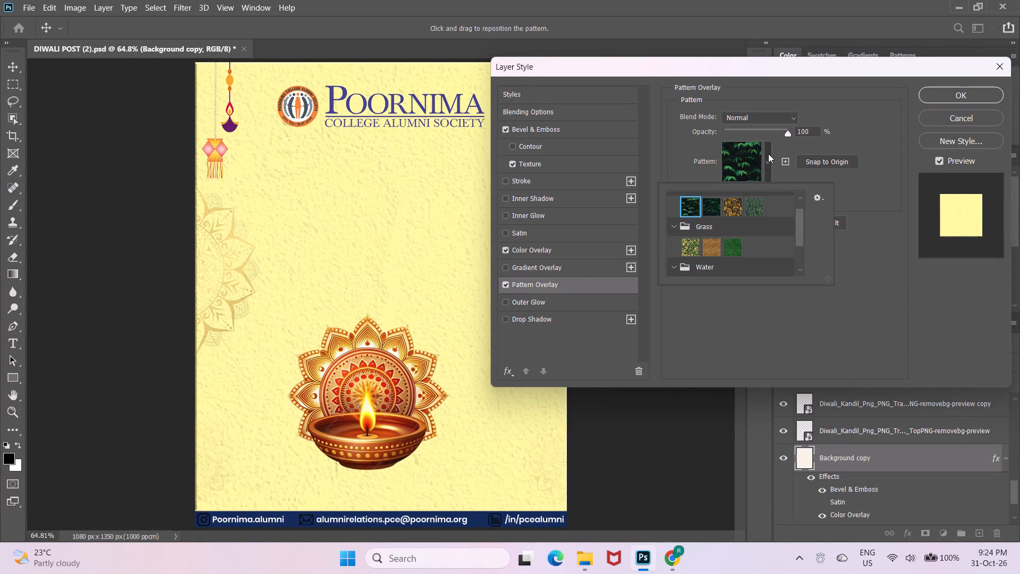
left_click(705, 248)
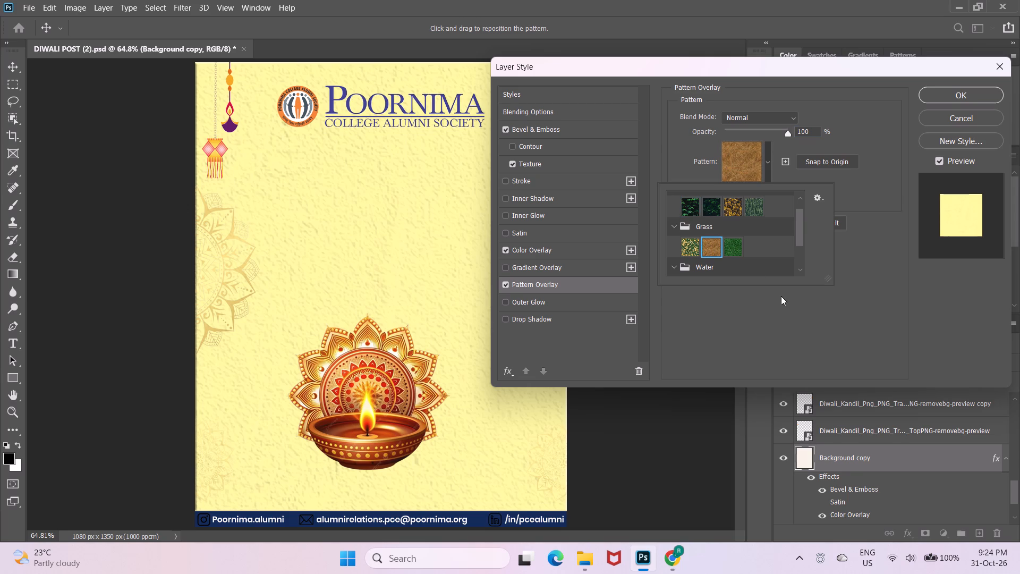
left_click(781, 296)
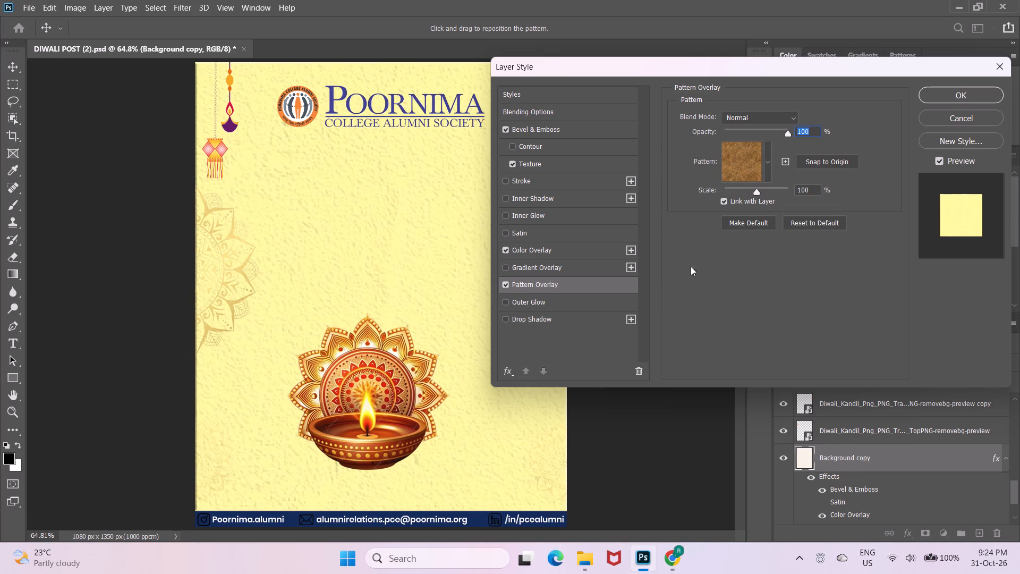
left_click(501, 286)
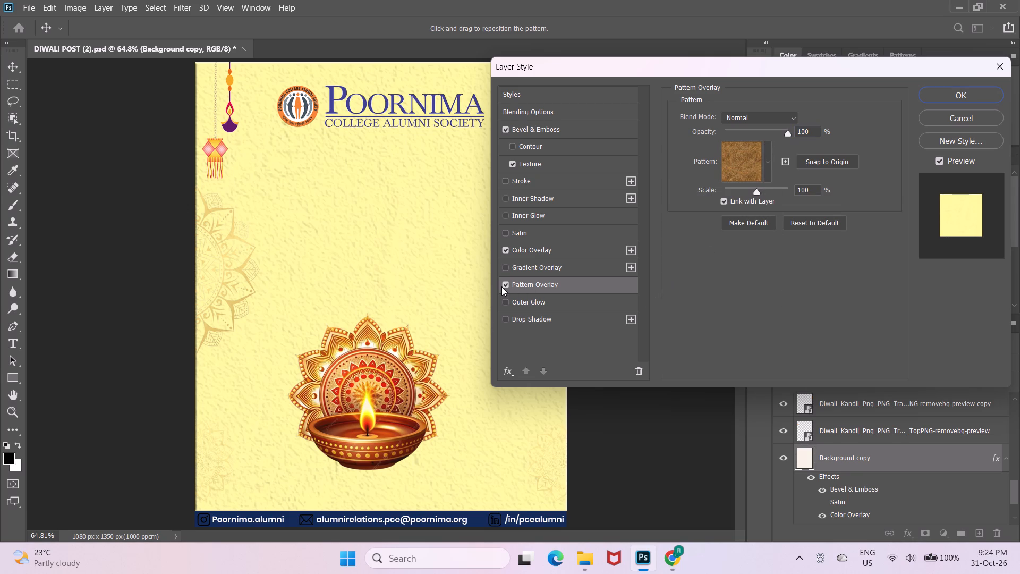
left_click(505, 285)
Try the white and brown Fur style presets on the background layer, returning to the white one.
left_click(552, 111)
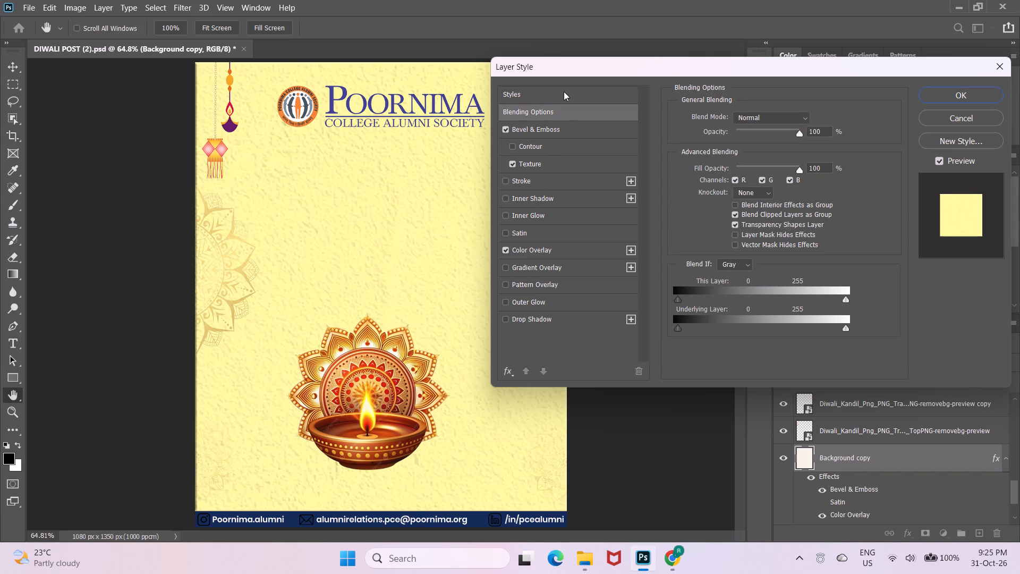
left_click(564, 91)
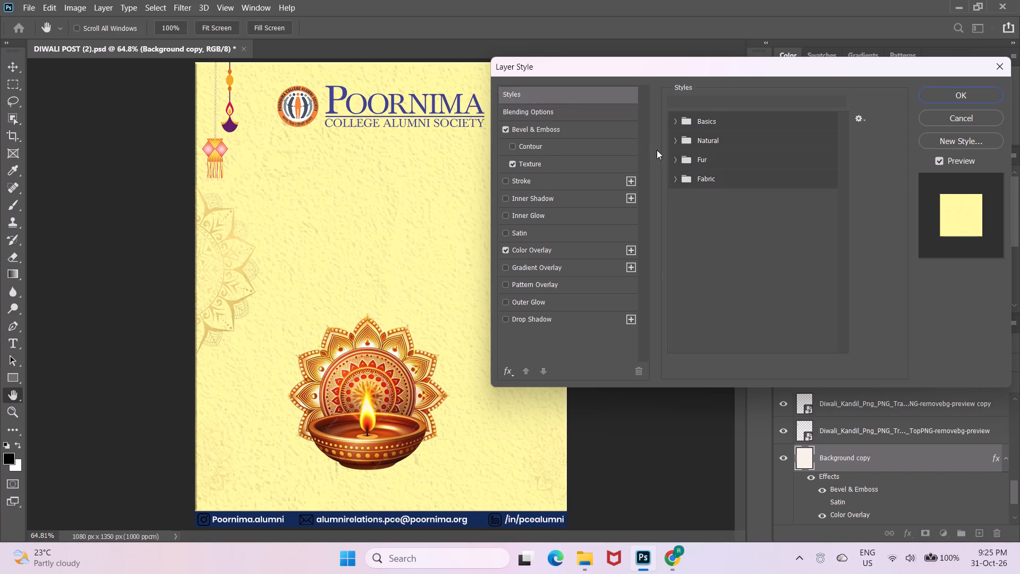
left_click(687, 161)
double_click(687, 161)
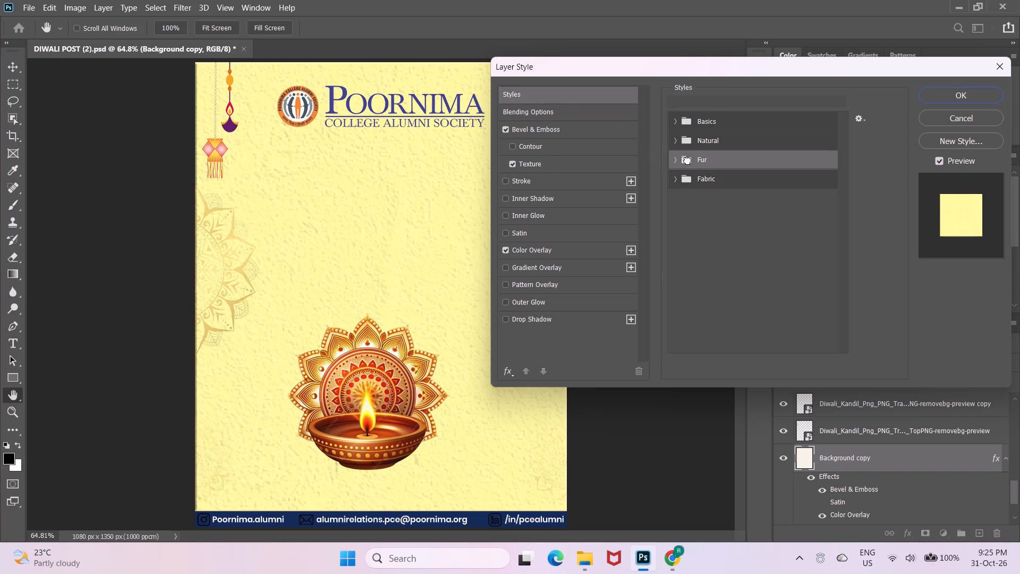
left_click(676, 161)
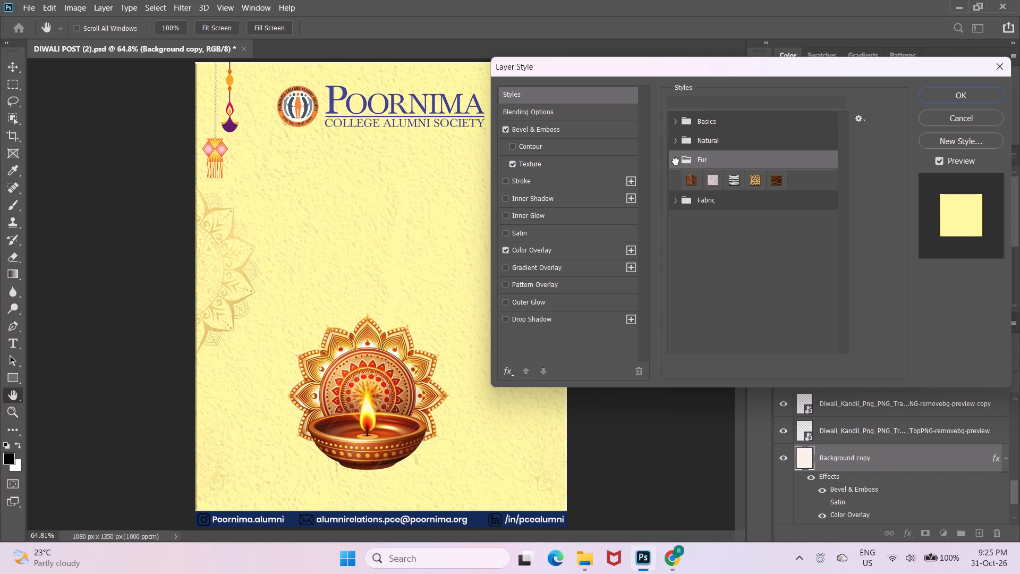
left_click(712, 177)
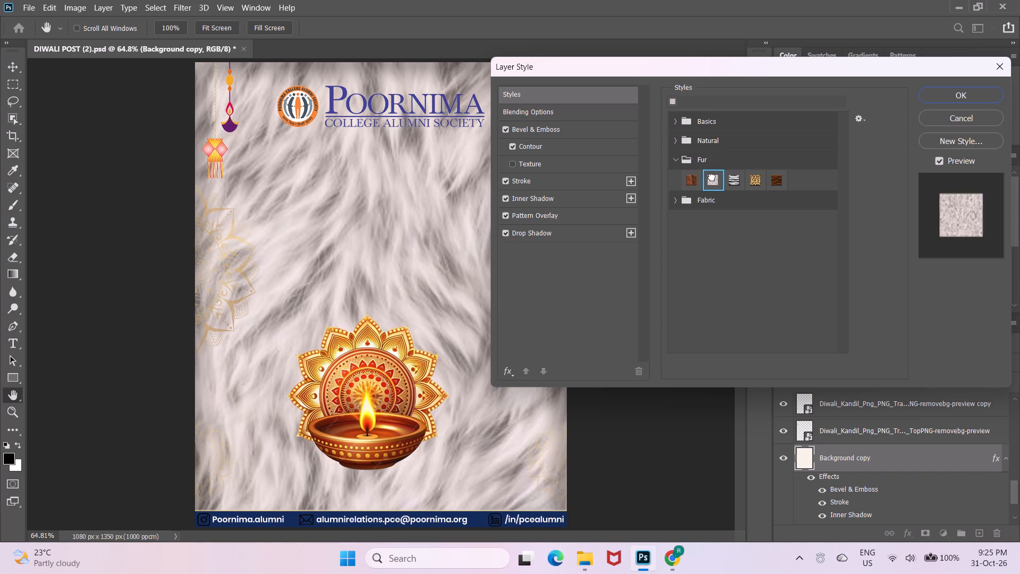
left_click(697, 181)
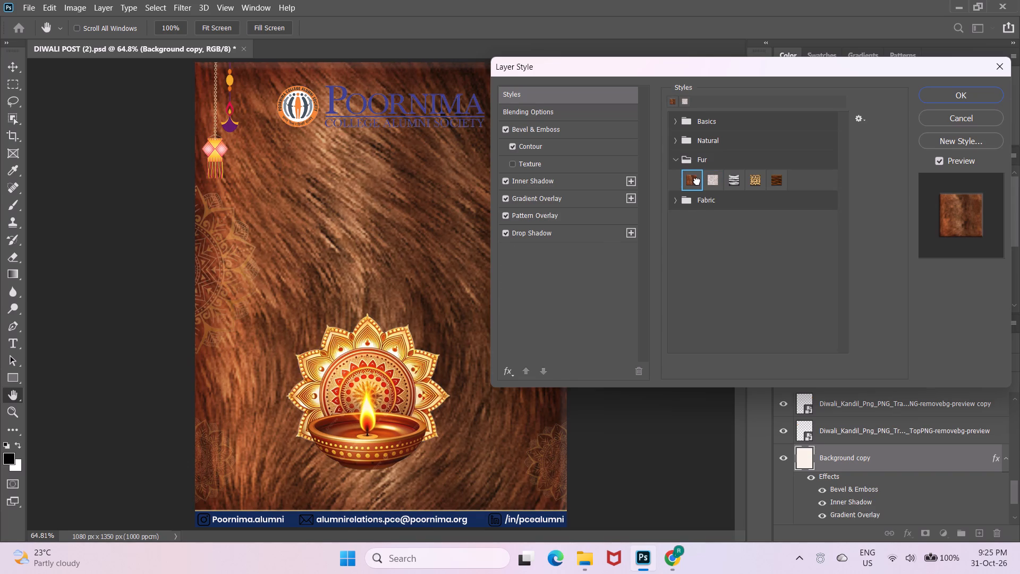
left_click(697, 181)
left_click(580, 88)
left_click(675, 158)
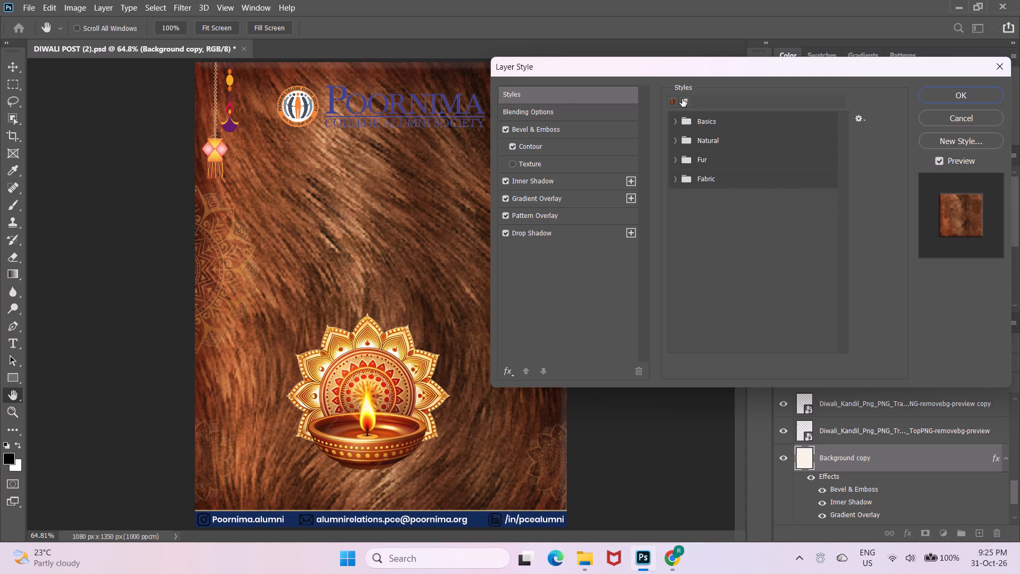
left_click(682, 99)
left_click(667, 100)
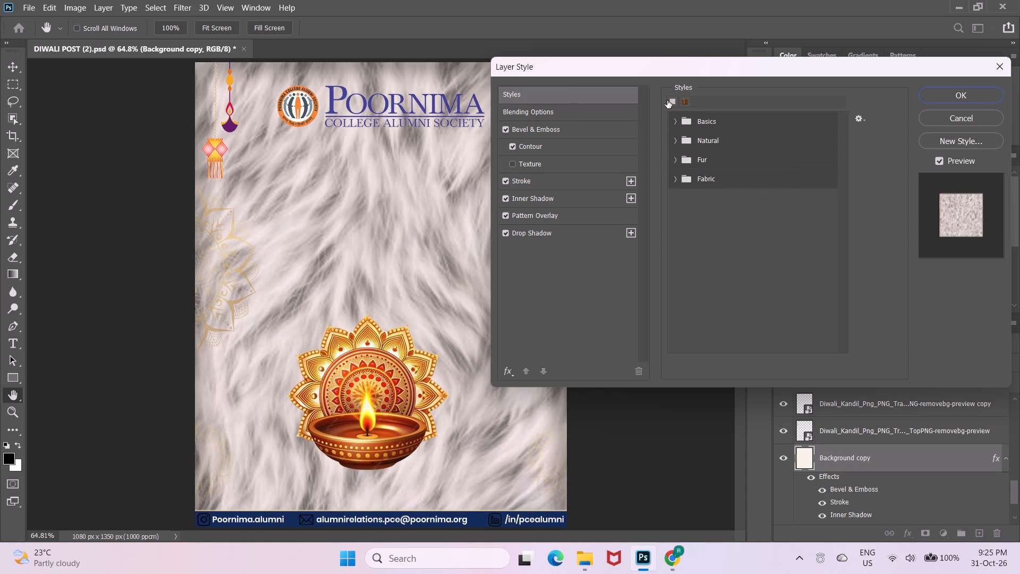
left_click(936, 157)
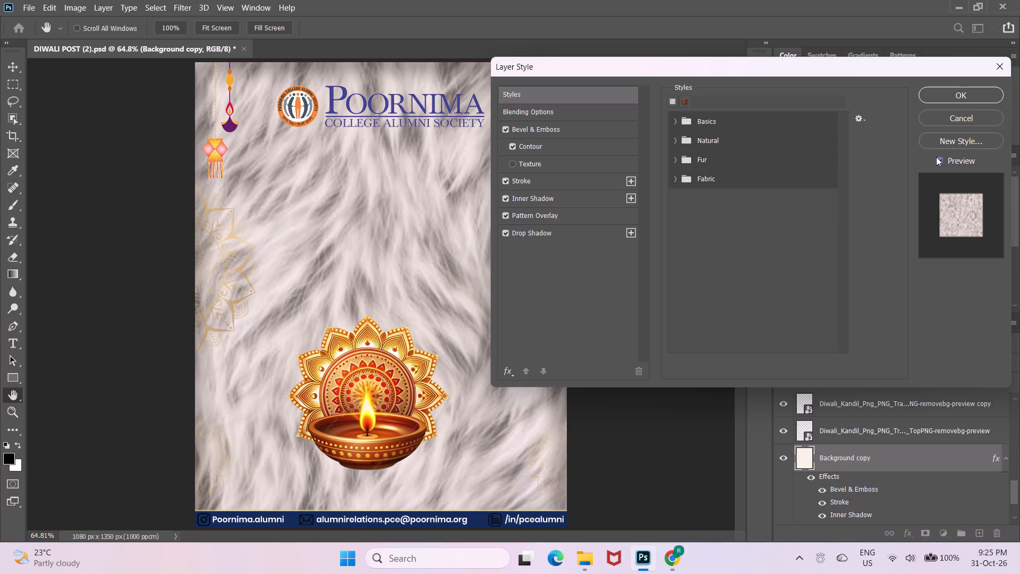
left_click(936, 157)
Restore the default styles to the list of style presets.
left_click(571, 113)
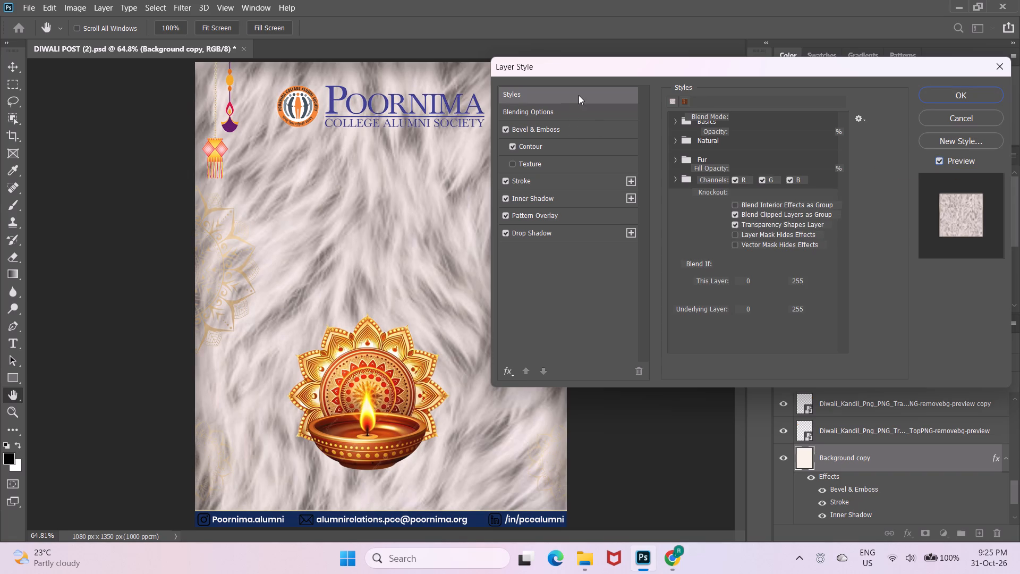
left_click(579, 95)
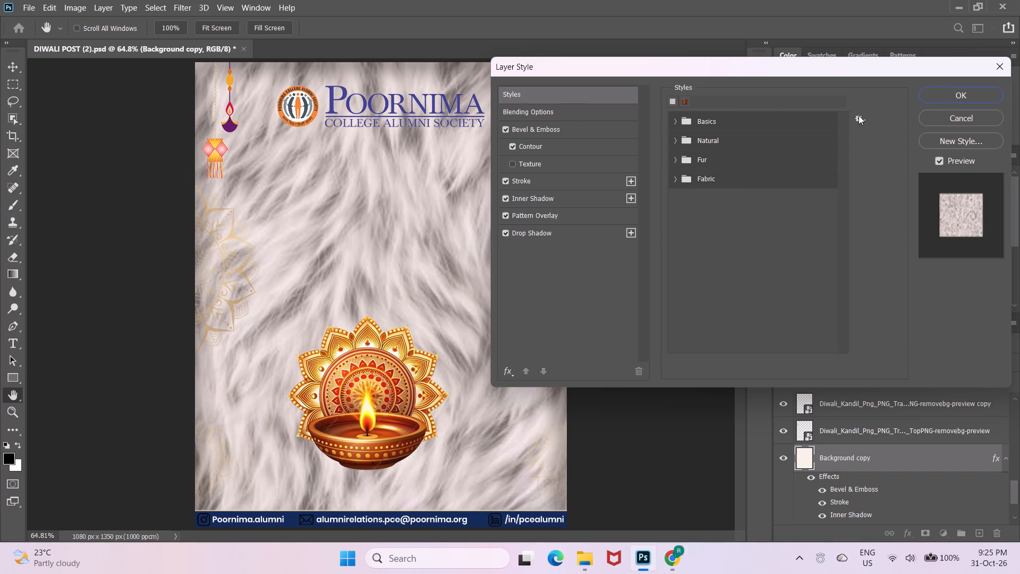
left_click(858, 115)
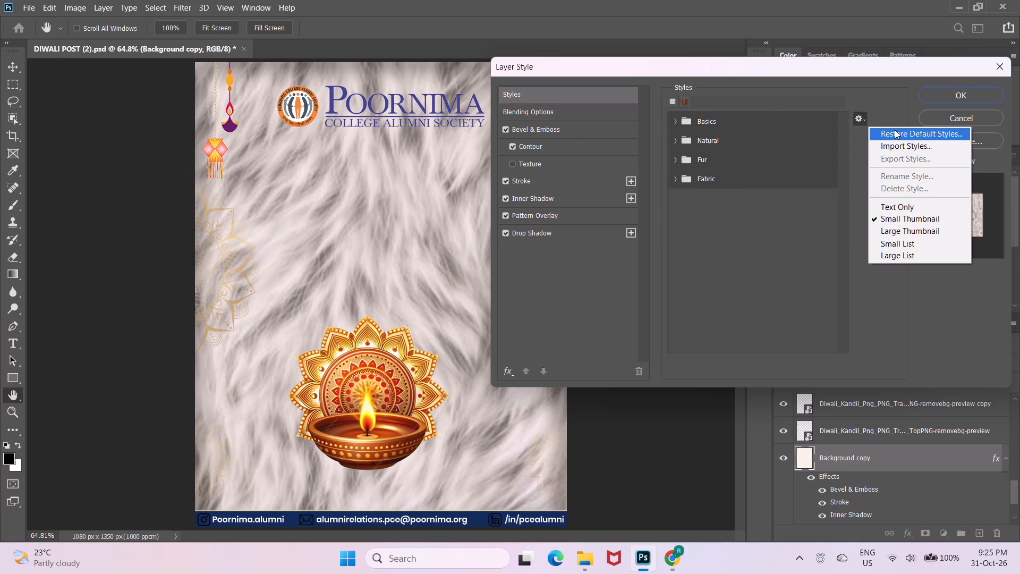
left_click(897, 132)
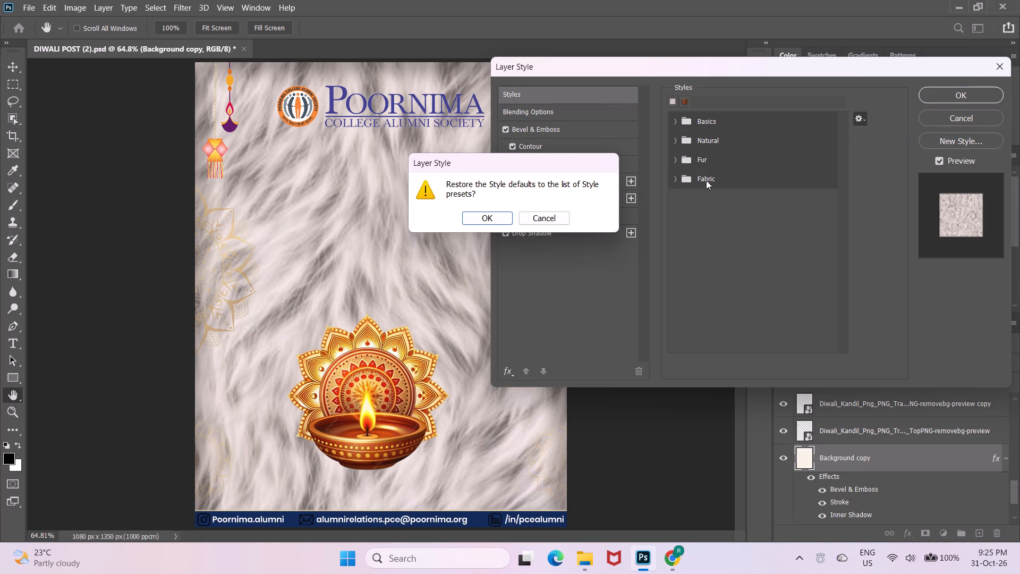
left_click(467, 220)
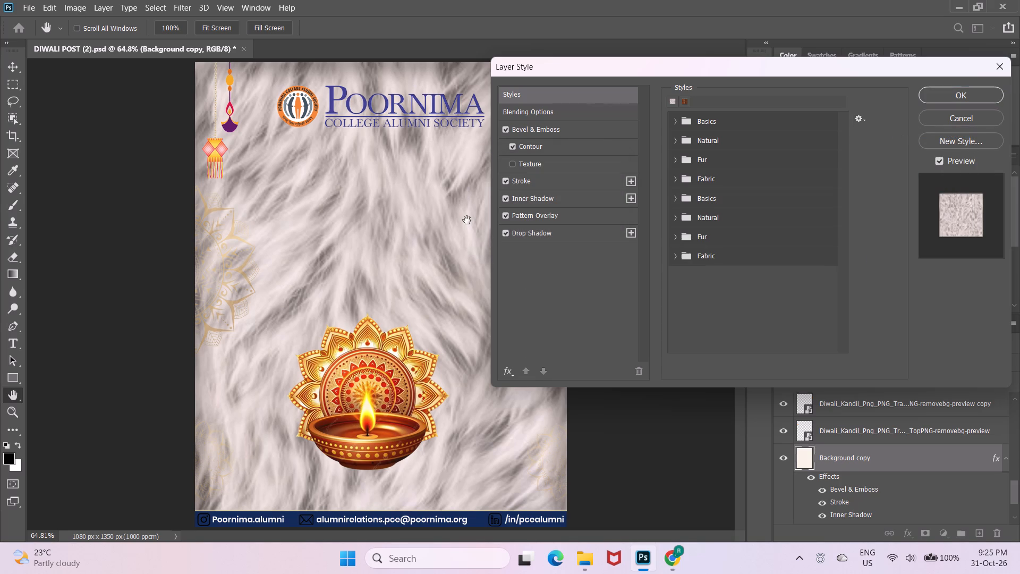
left_click(864, 114)
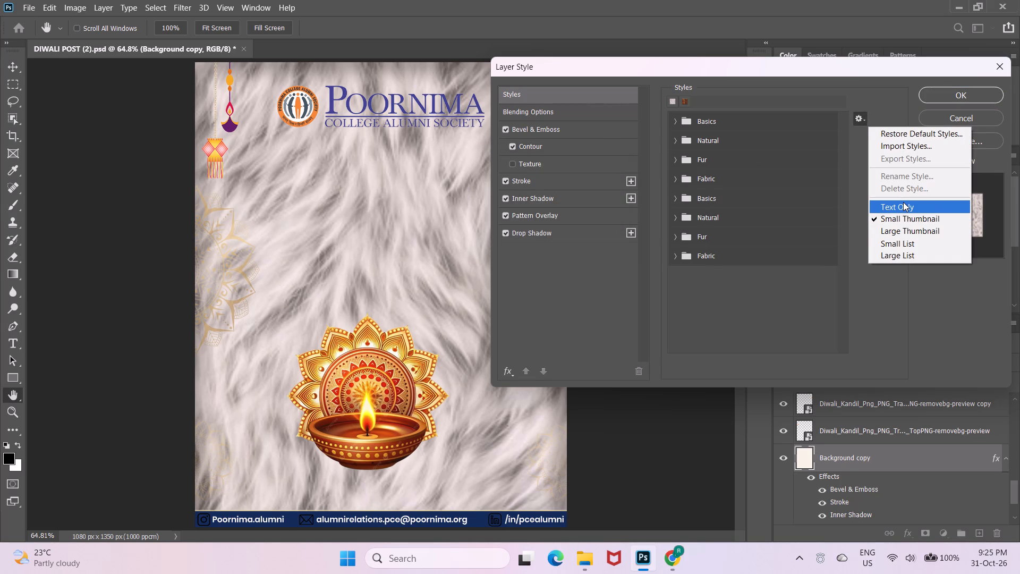
left_click(894, 124)
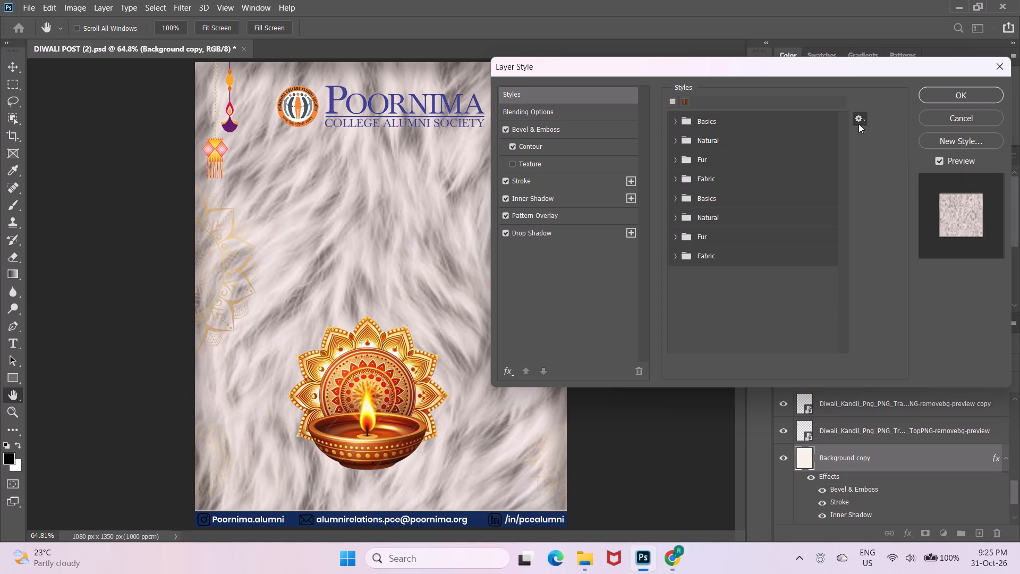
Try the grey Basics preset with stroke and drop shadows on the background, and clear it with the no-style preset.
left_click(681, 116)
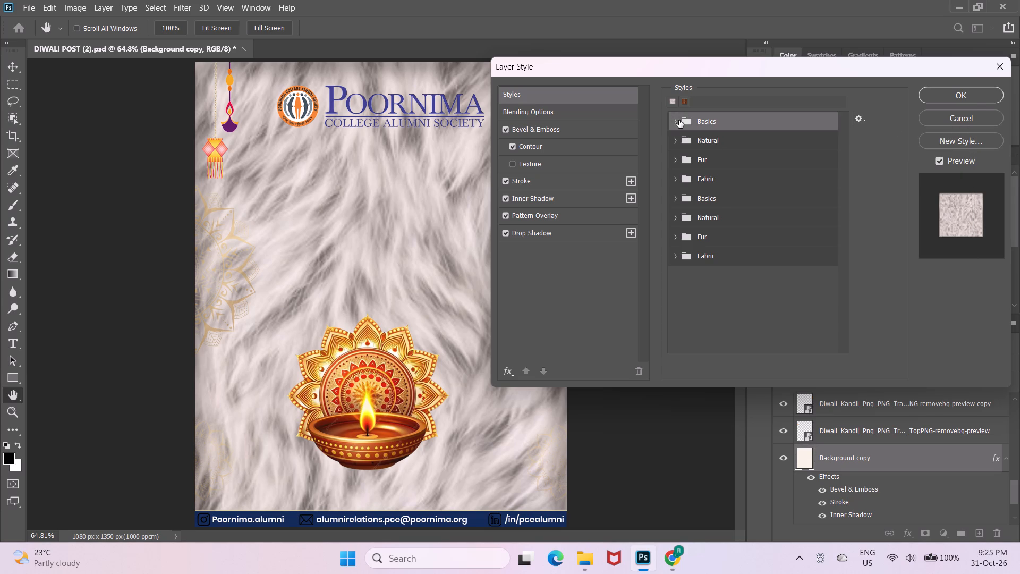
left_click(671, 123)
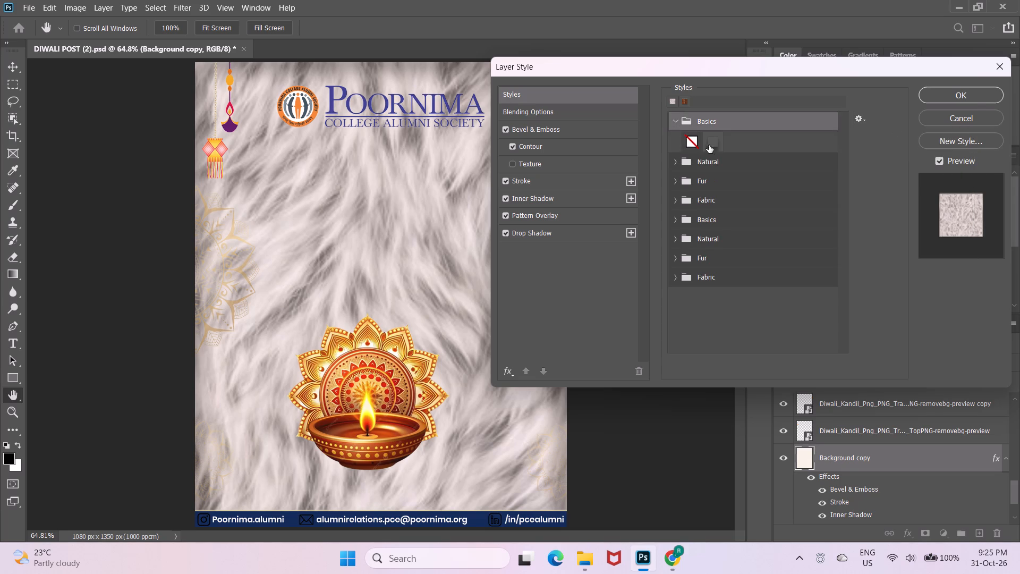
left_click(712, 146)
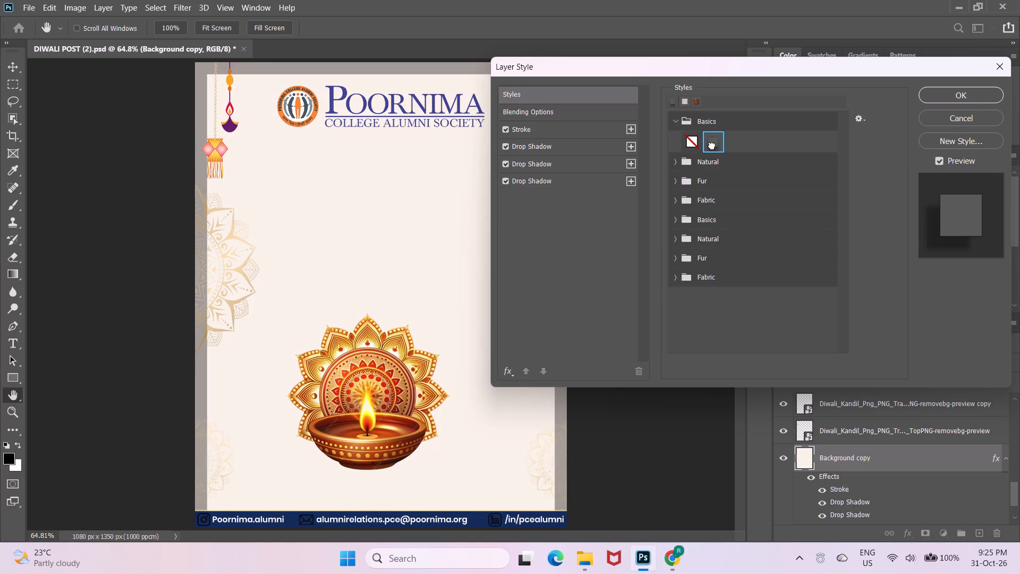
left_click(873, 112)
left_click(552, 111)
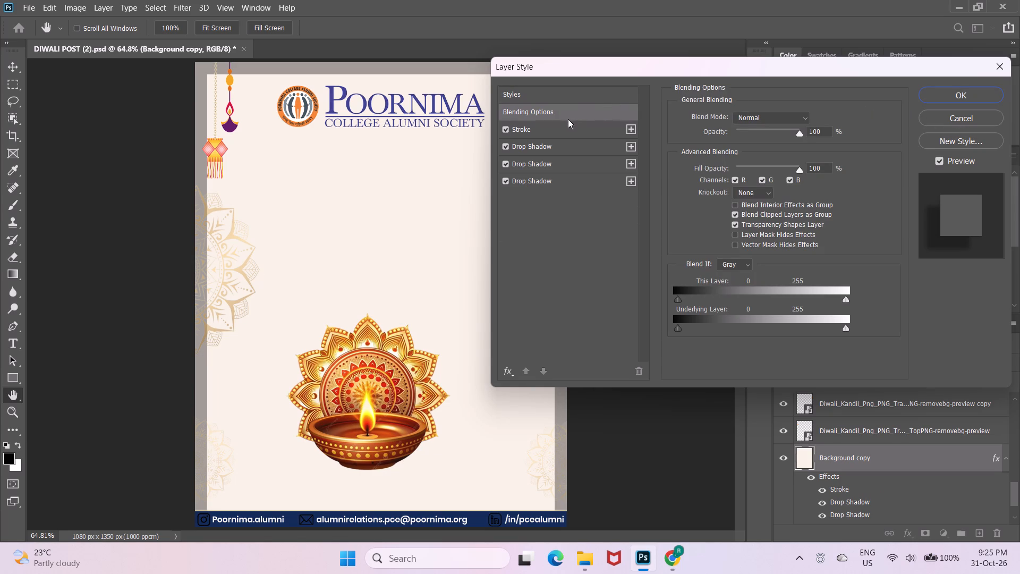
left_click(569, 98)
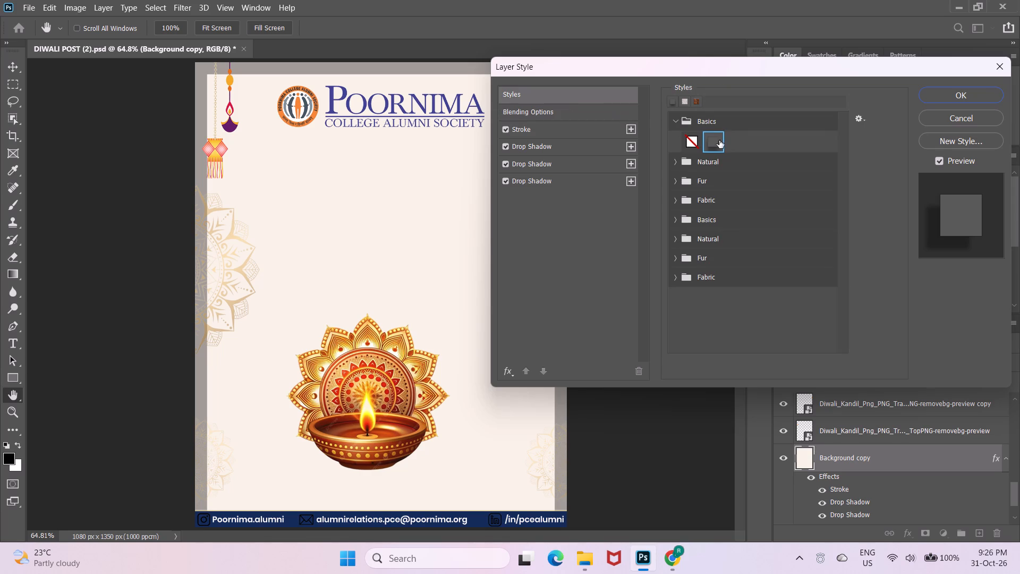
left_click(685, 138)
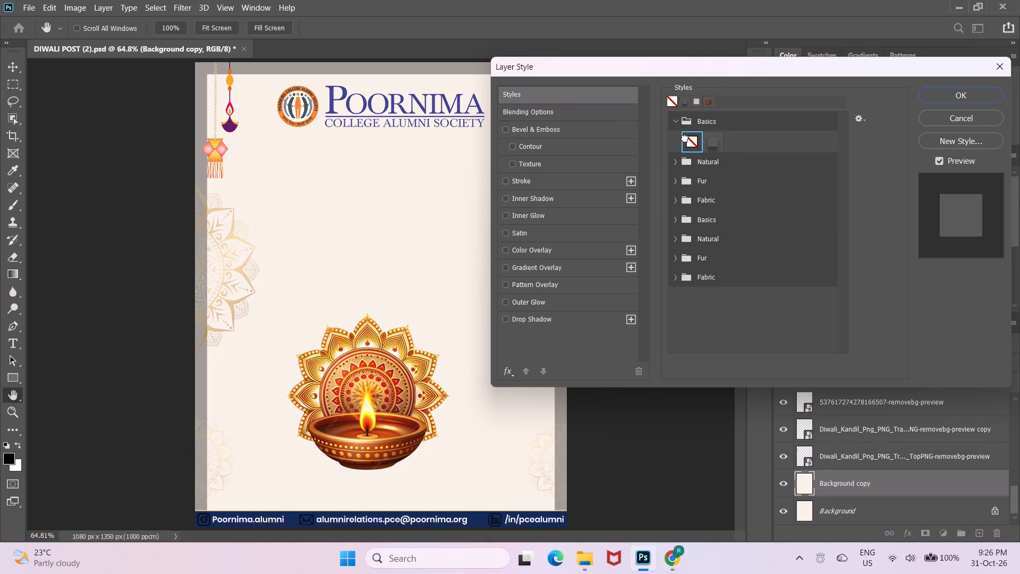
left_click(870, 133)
Try the denim, tan, grey and red Fabric presets on the background layer and apply the off-white woven one.
left_click(673, 164)
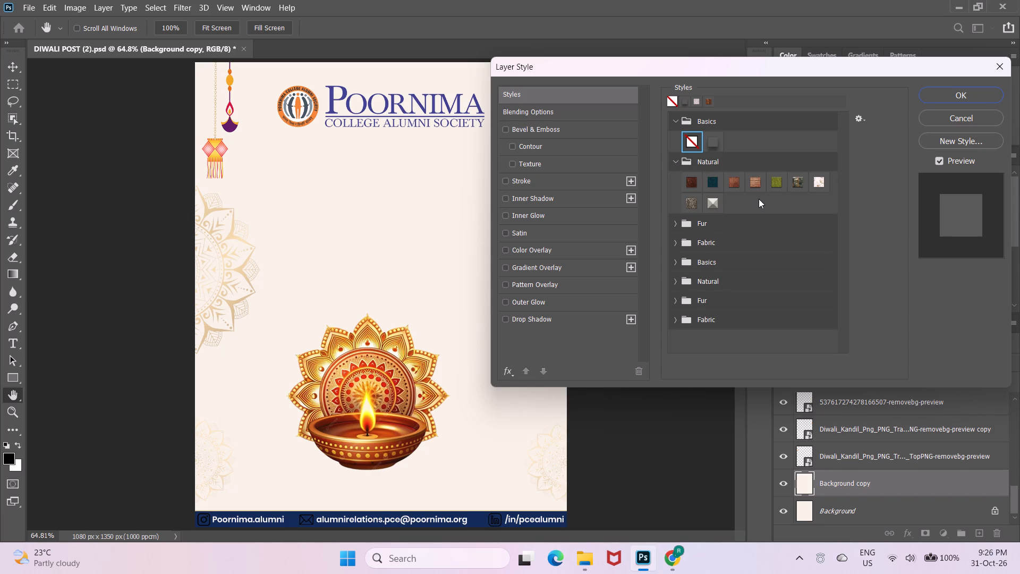
left_click(676, 240)
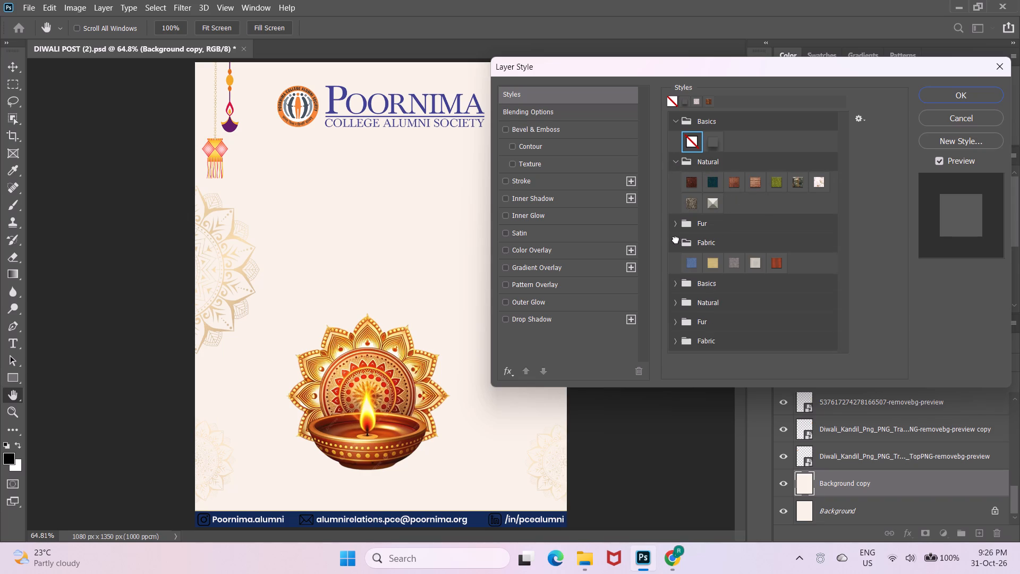
left_click(684, 267)
left_click(709, 266)
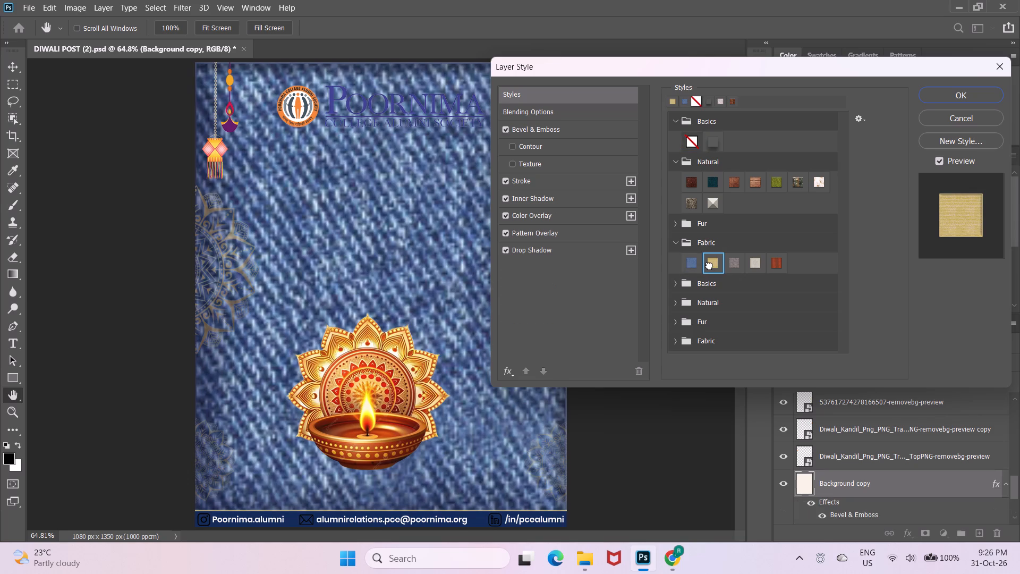
left_click(732, 265)
left_click(771, 266)
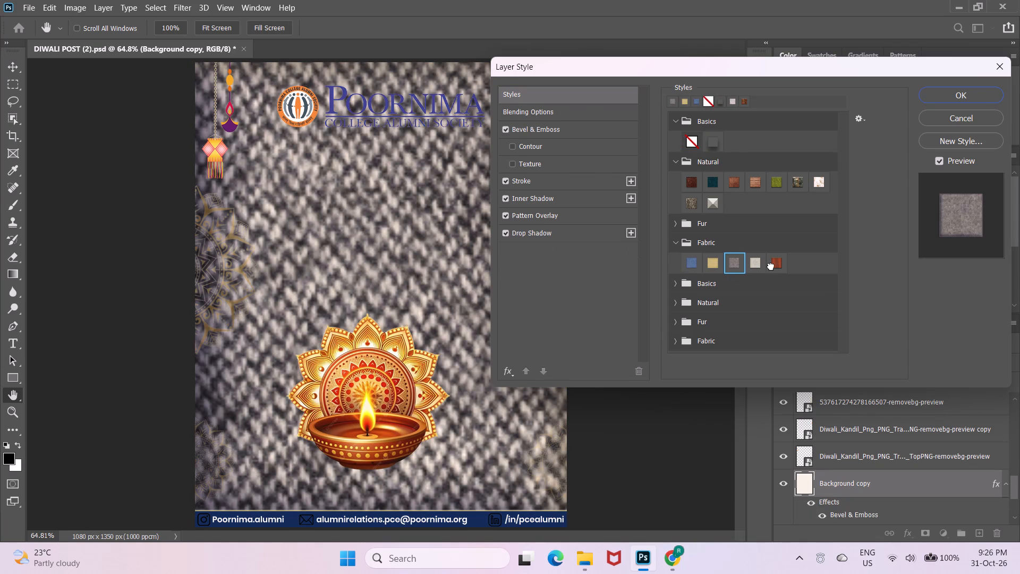
left_click(754, 269)
left_click(754, 269)
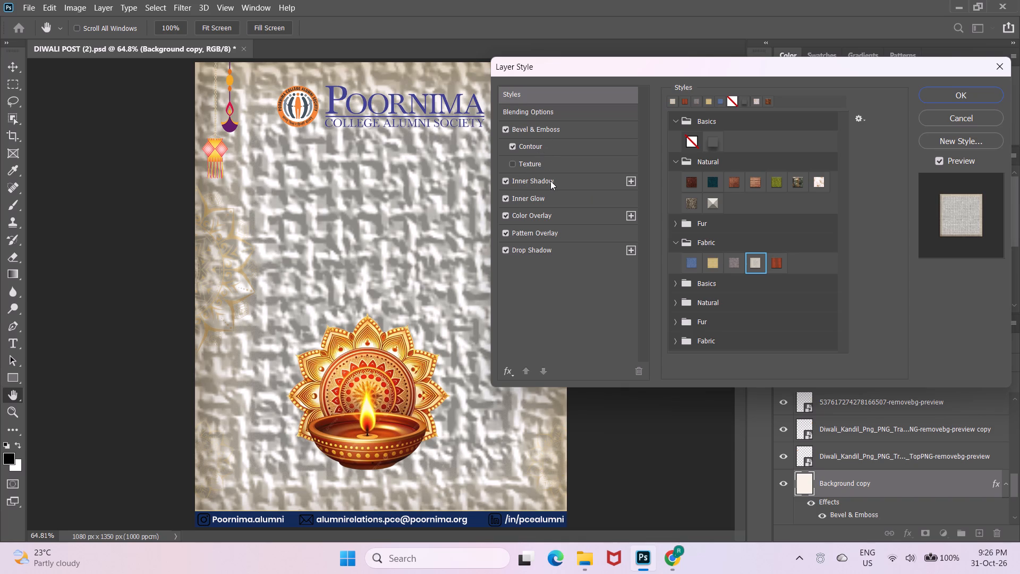
Set the scale of the background's Pattern Overlay to 65 %.
left_click(548, 234)
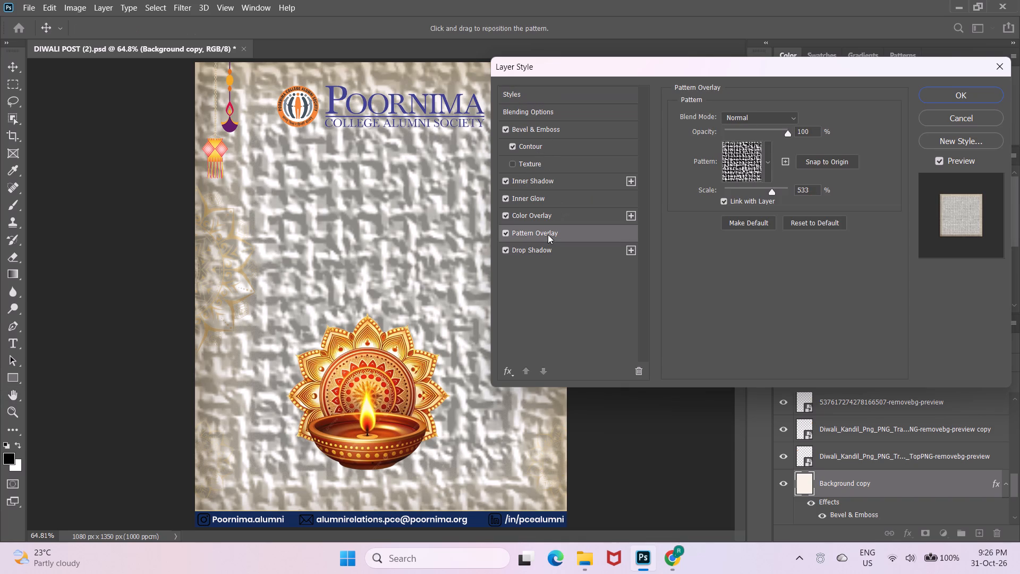
left_click(751, 188)
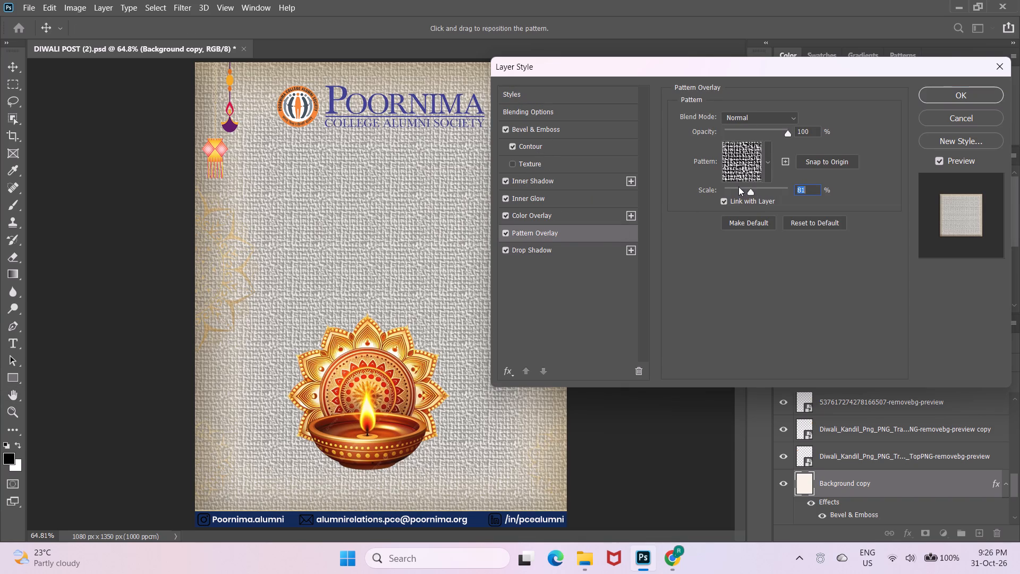
left_click(738, 187)
left_click(745, 187)
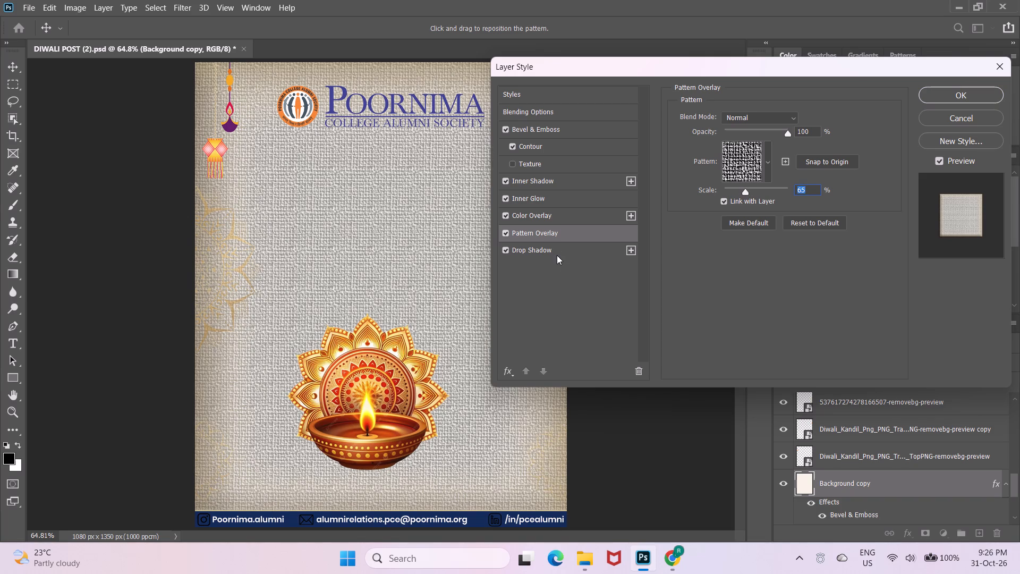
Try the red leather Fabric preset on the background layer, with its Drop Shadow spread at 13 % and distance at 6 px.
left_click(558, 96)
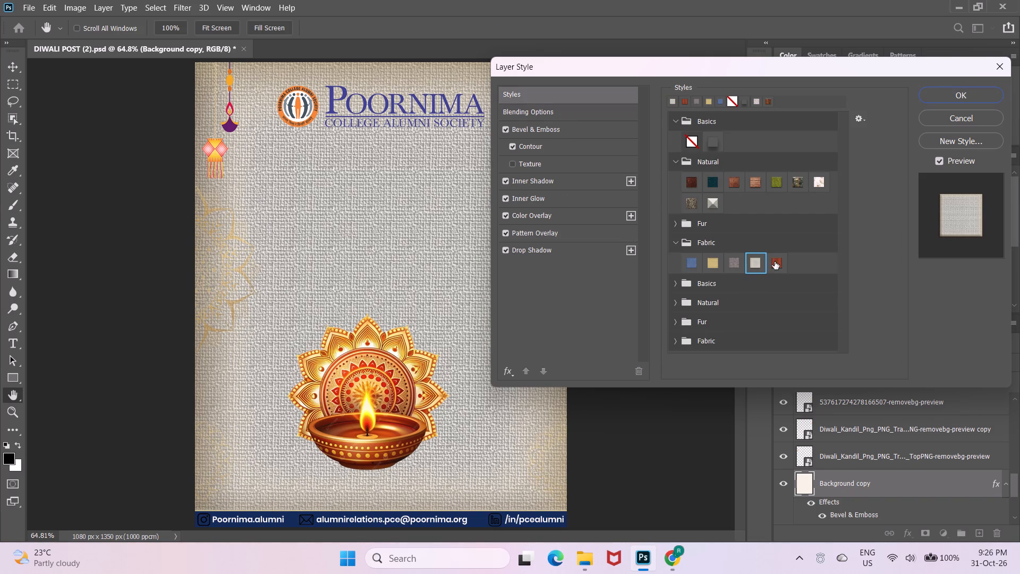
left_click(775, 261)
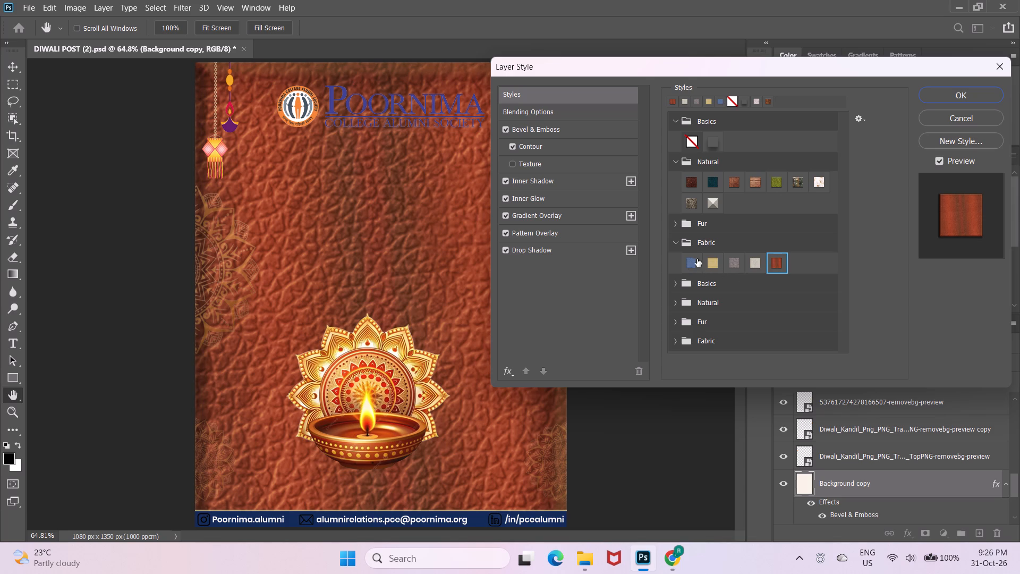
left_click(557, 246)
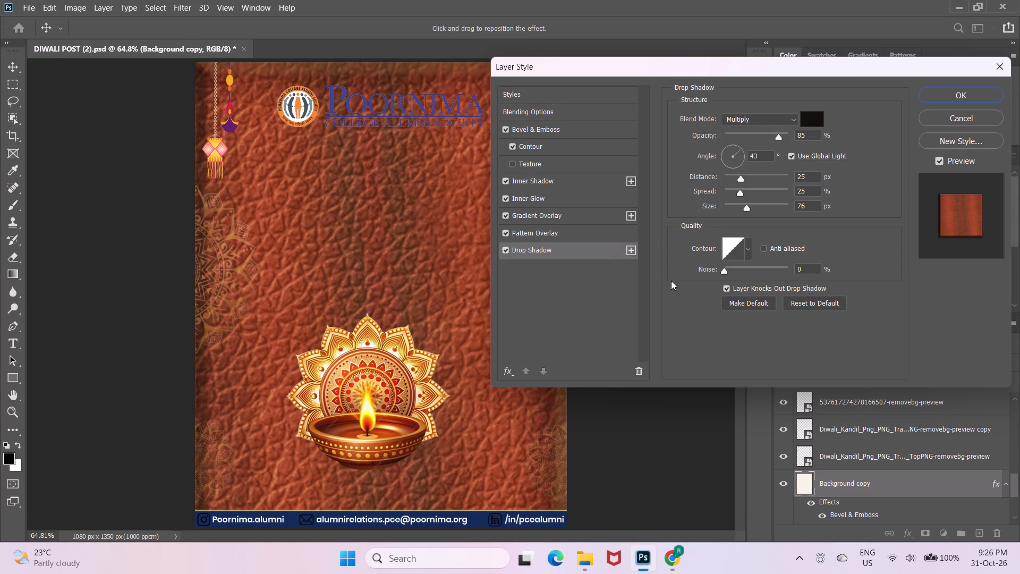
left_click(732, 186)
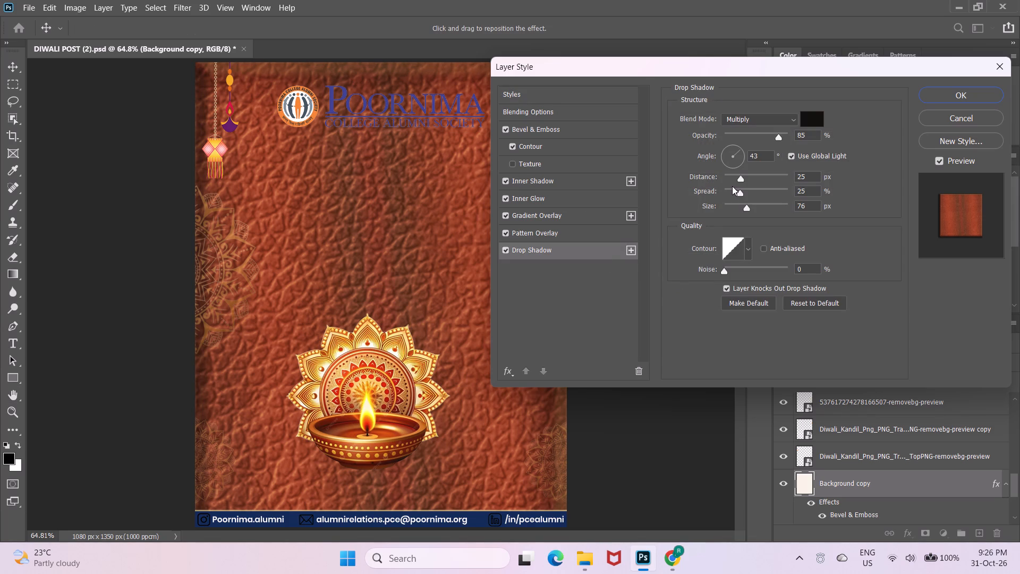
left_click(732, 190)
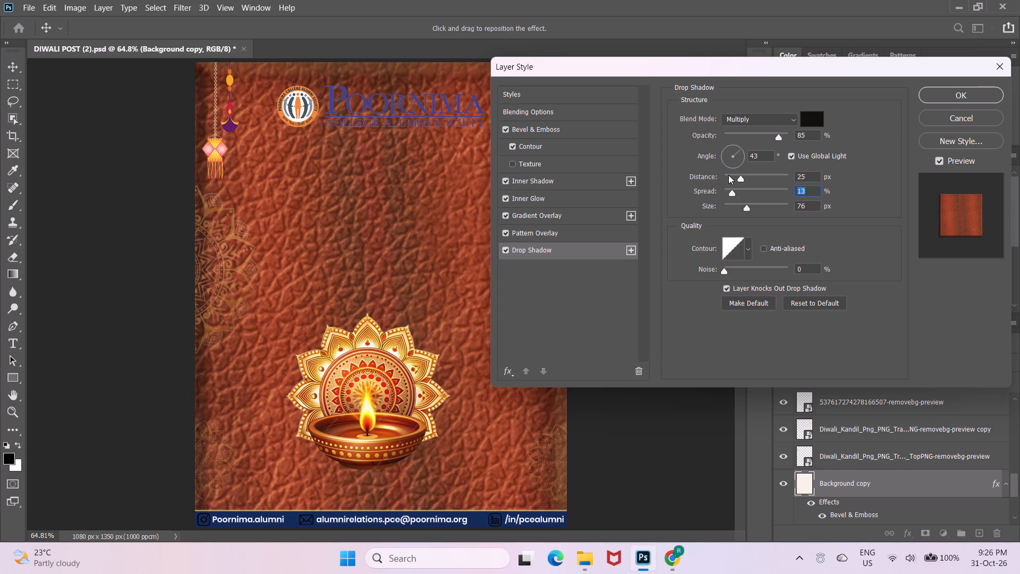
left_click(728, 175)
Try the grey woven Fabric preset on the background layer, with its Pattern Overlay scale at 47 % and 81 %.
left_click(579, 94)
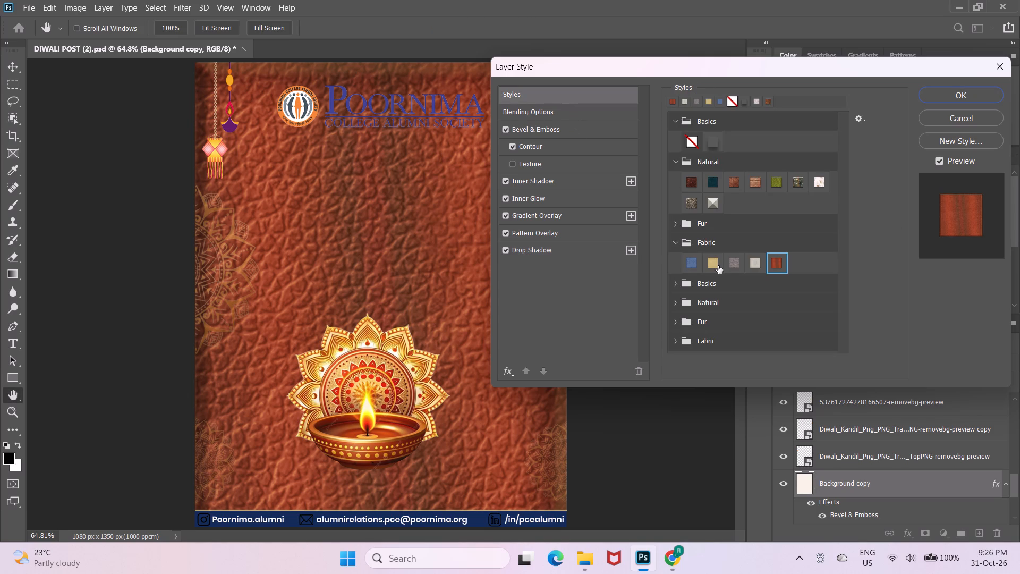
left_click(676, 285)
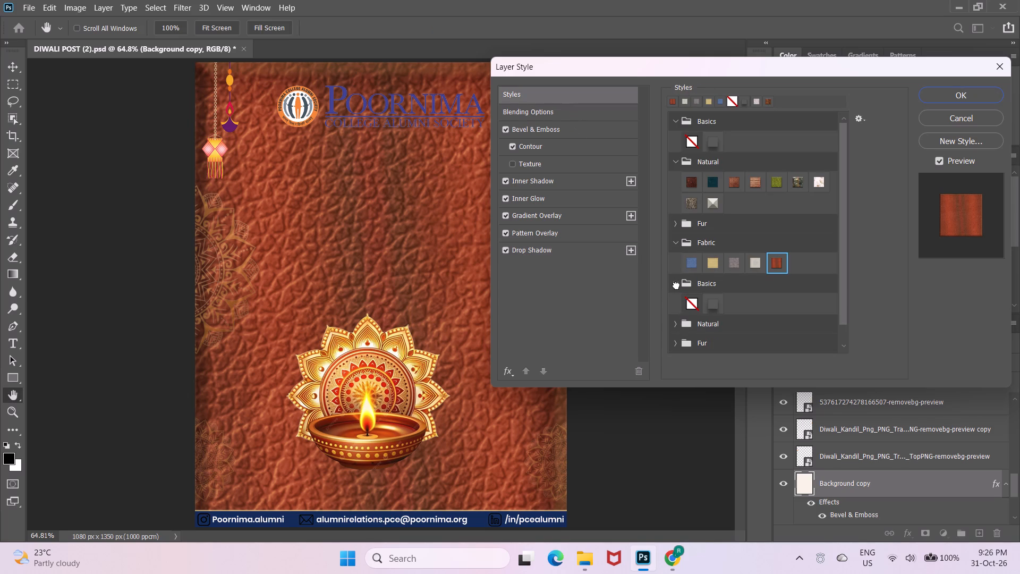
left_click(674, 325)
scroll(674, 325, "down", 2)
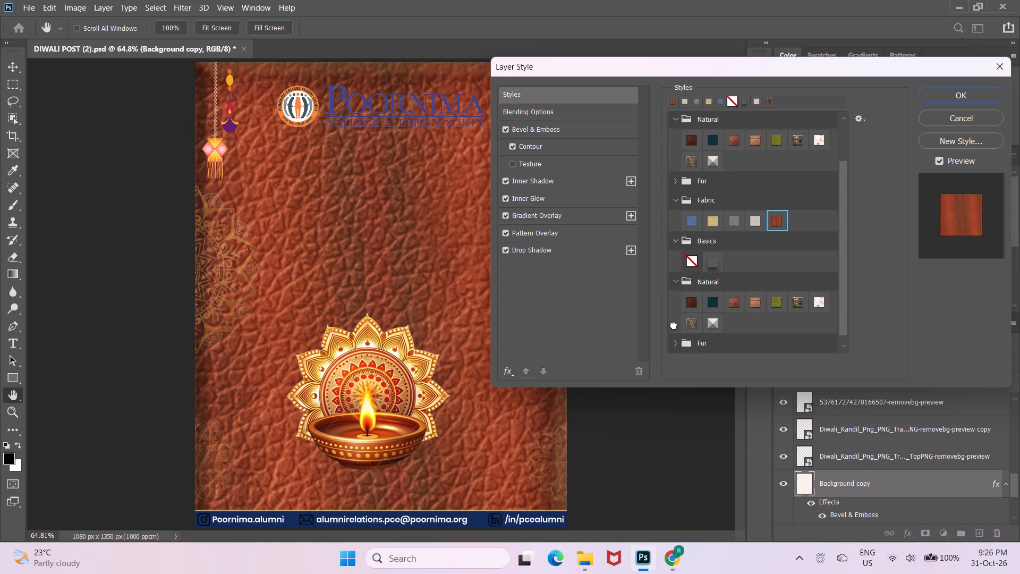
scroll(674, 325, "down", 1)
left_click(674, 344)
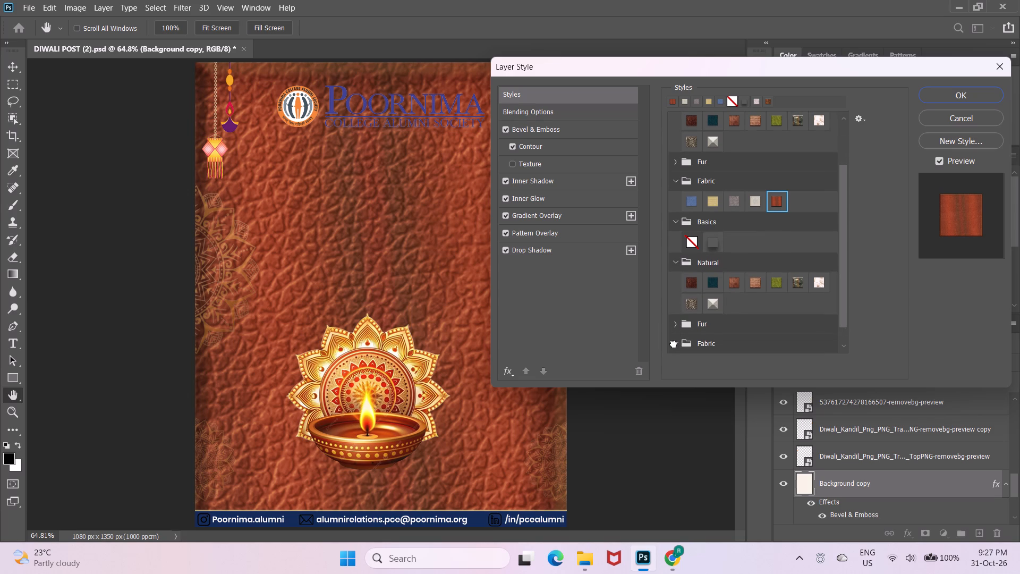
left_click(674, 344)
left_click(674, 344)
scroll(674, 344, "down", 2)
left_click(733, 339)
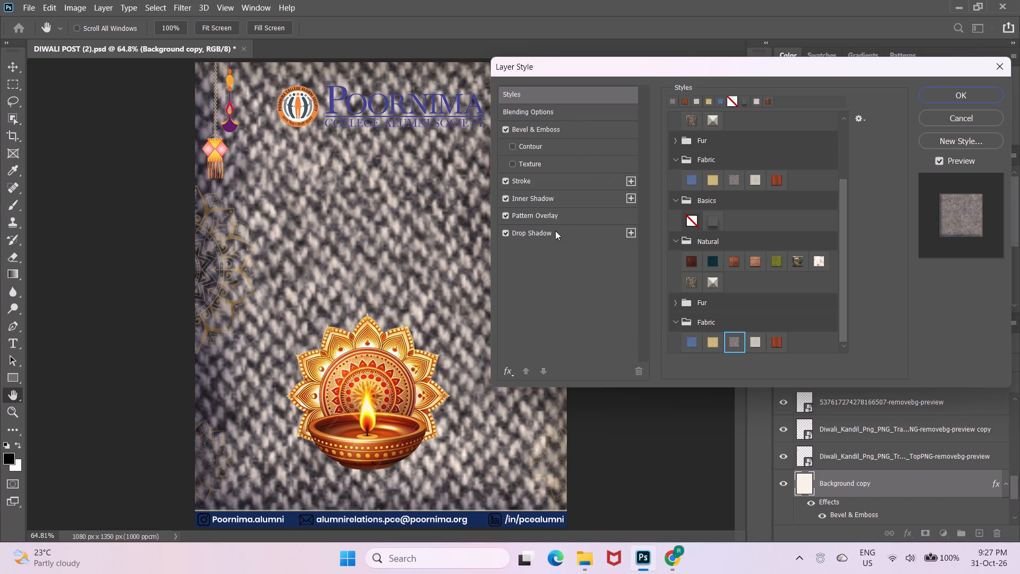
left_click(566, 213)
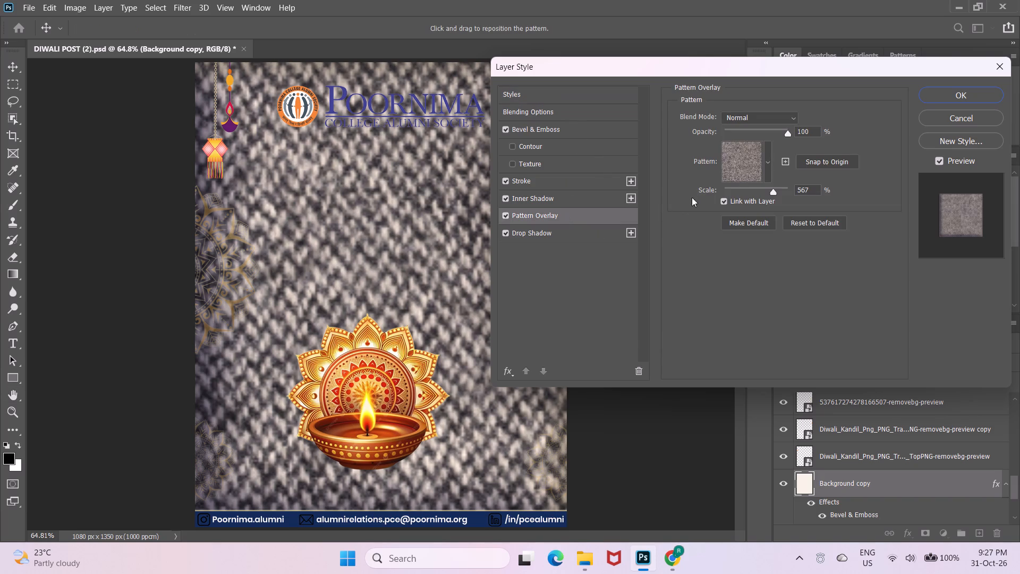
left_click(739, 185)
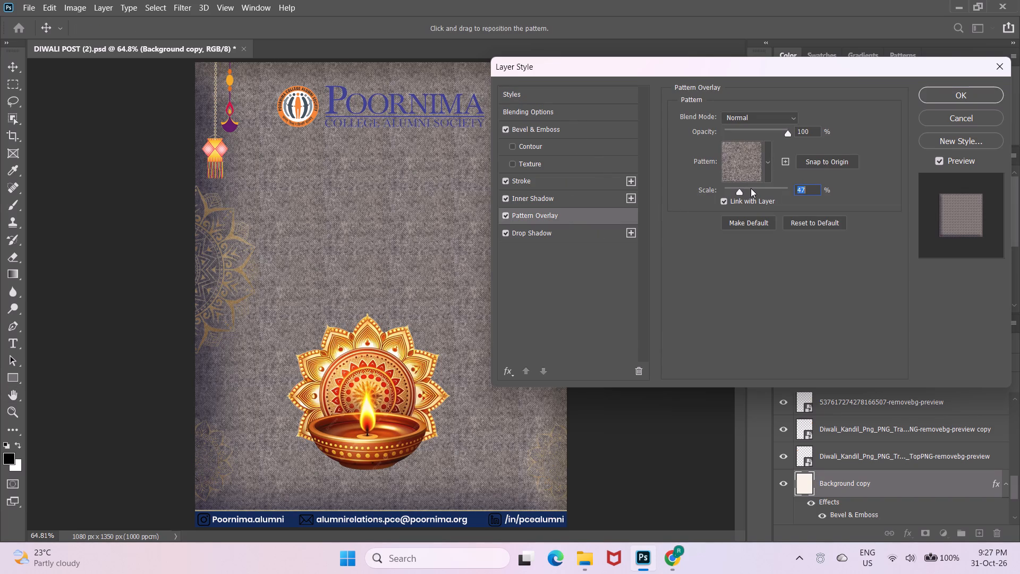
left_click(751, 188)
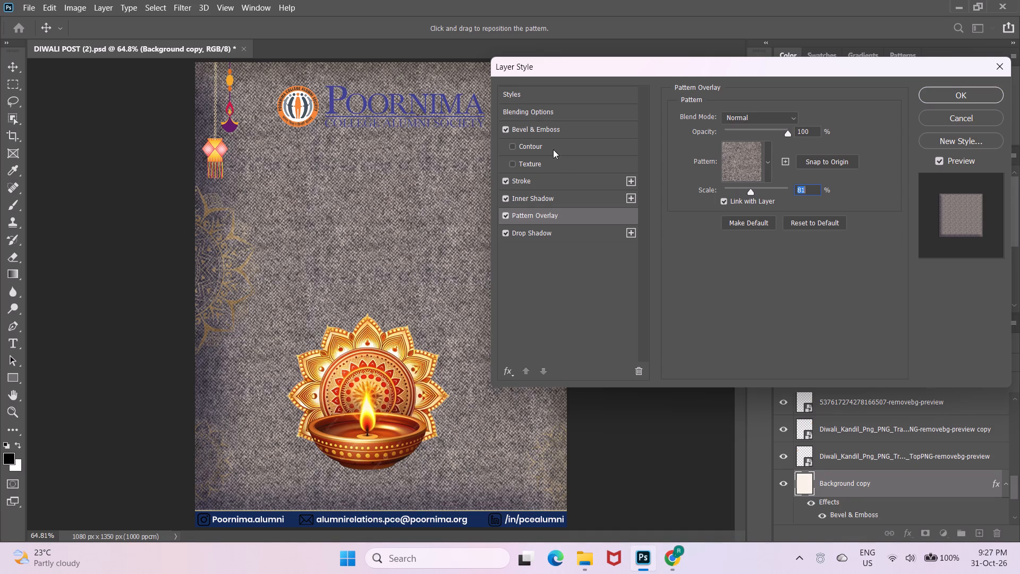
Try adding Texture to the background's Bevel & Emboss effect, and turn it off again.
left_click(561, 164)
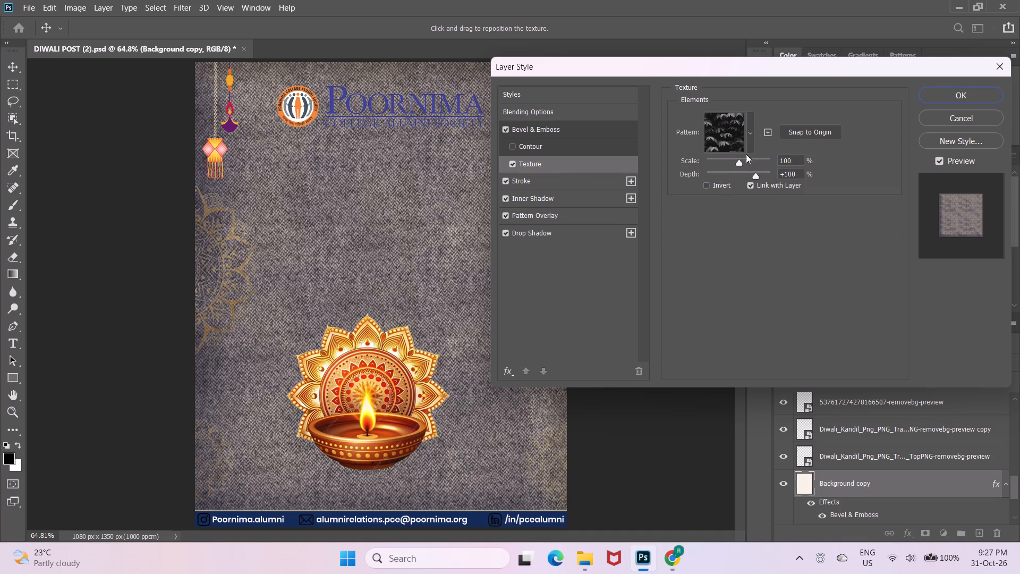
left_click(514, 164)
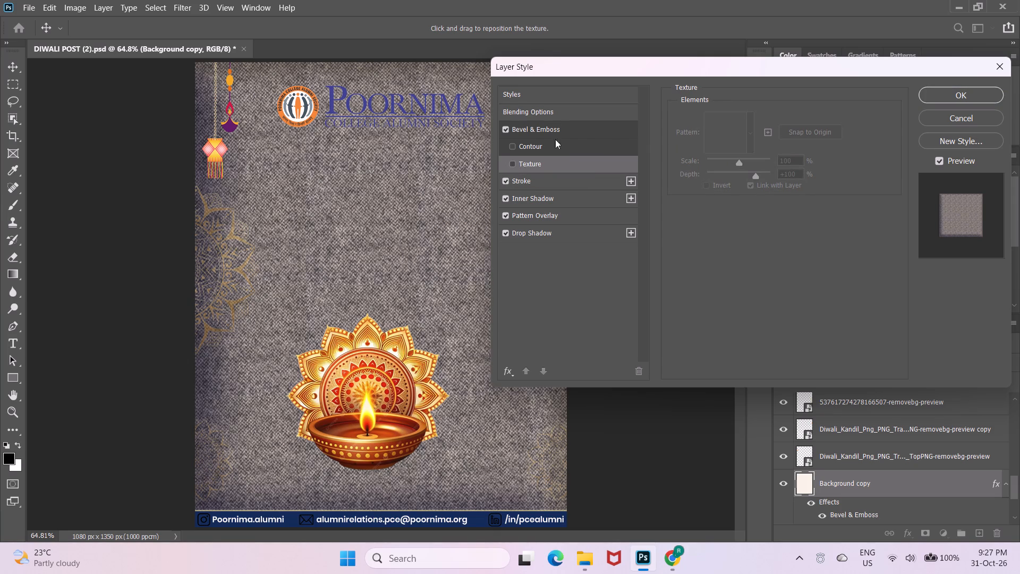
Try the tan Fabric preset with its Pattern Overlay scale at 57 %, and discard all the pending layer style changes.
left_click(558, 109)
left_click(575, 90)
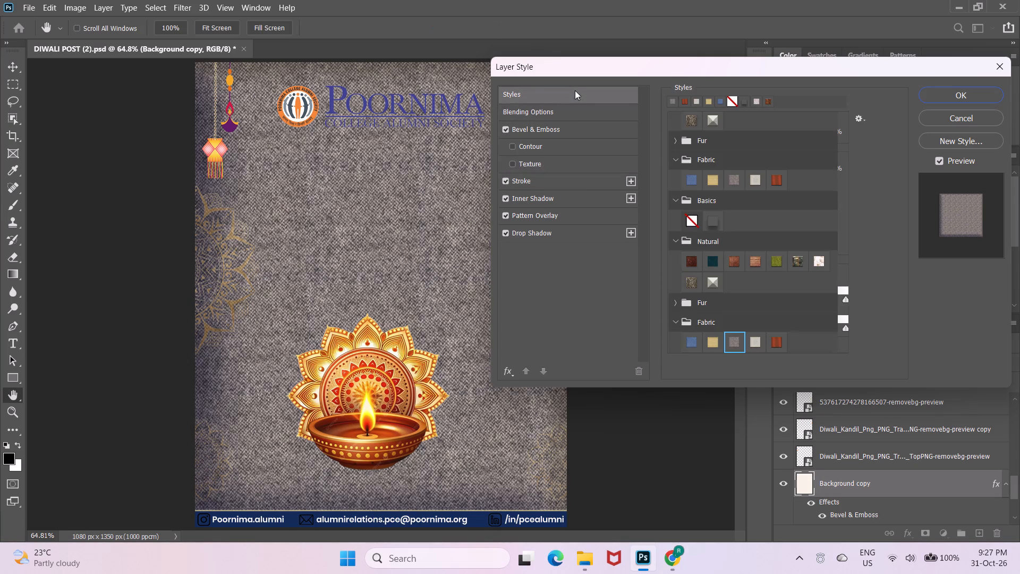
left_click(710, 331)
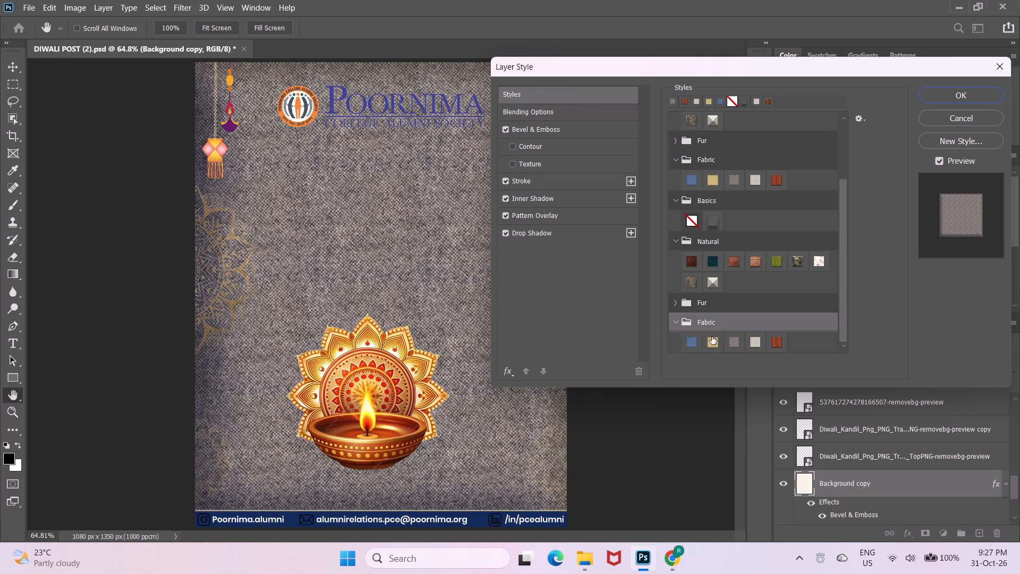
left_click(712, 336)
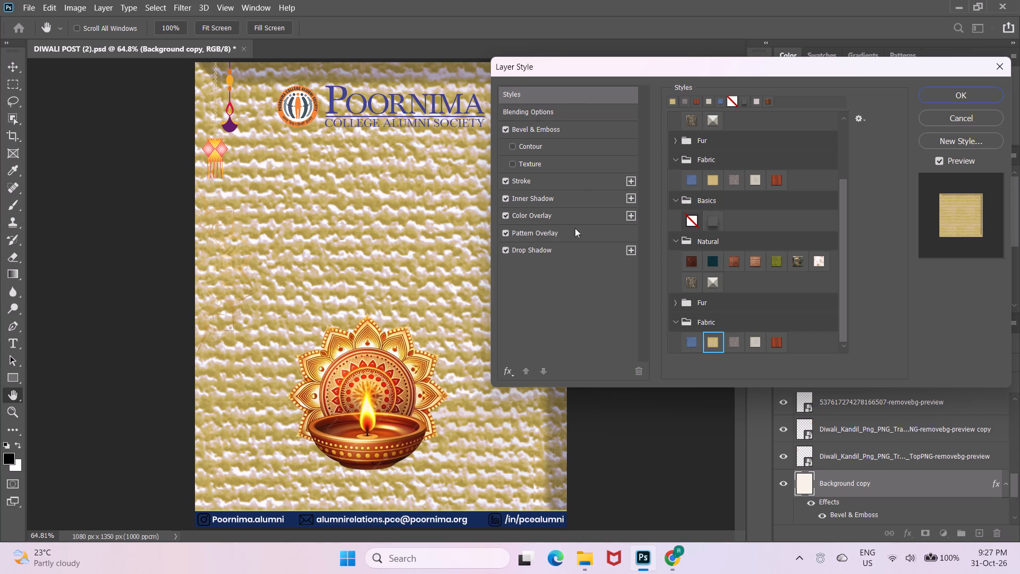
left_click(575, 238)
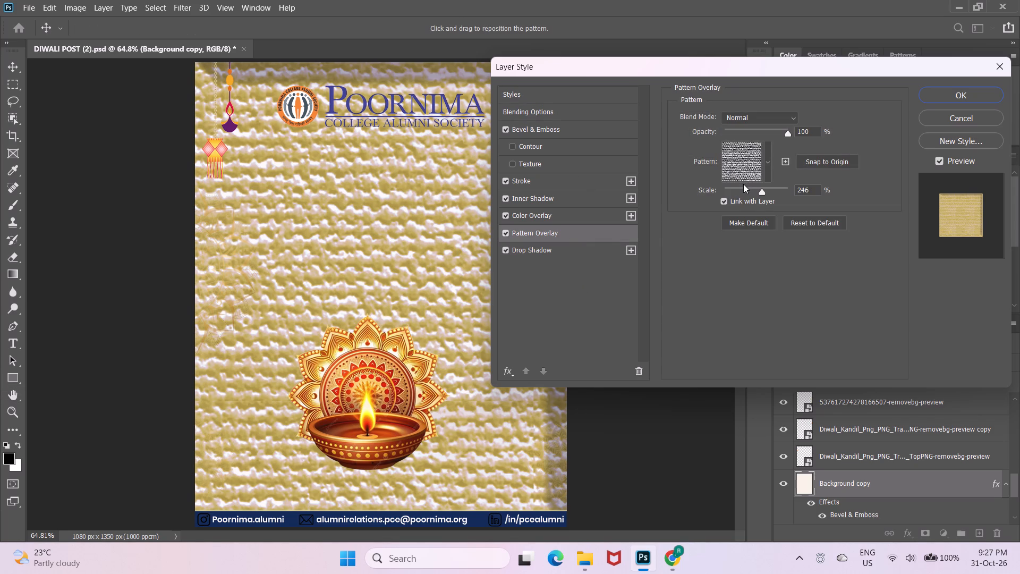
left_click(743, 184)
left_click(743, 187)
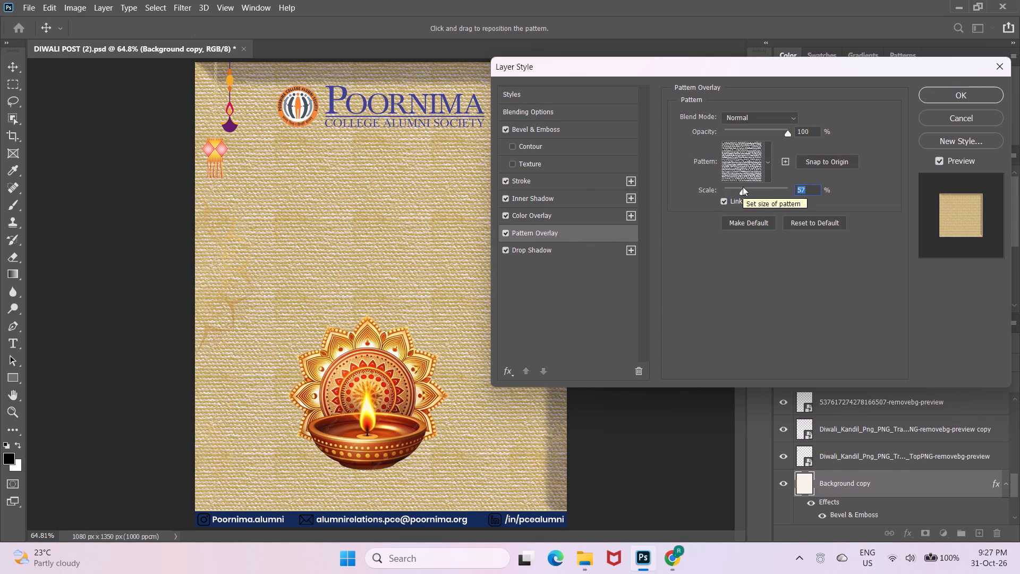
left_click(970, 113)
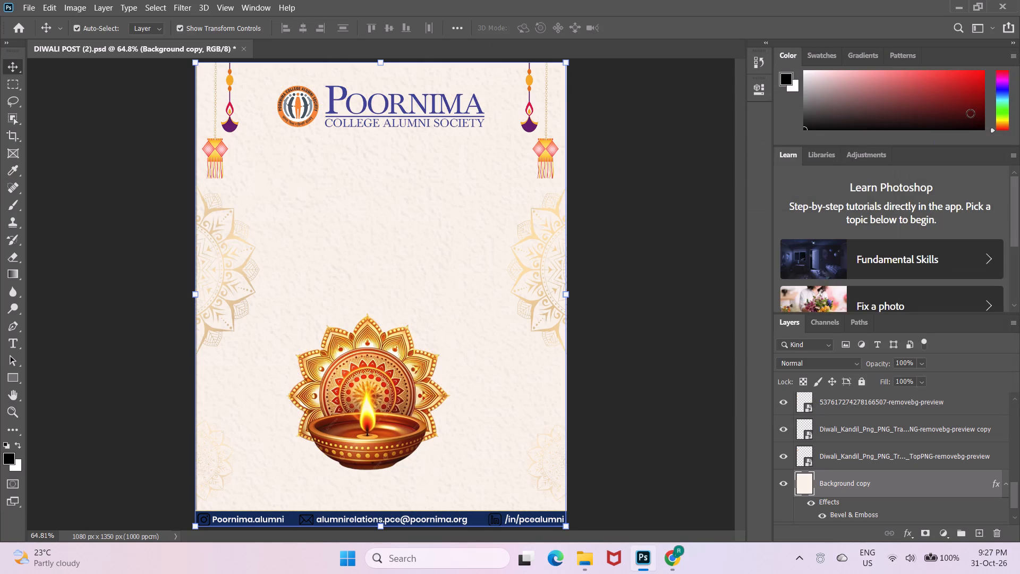
Enlarge the diya and mandala artwork proportionally to a scale of about 3.88 %.
left_click(607, 203)
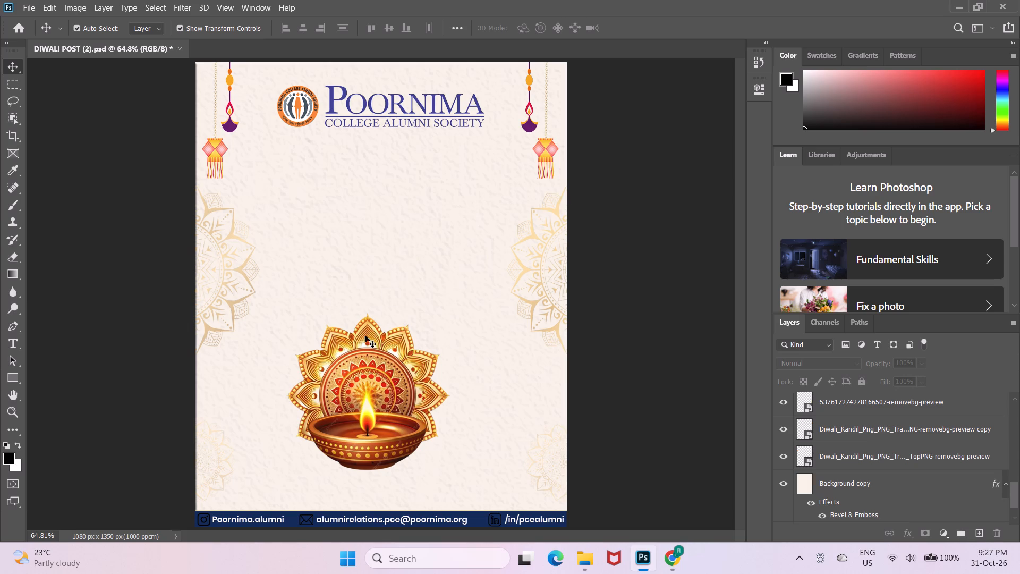
left_click(358, 361)
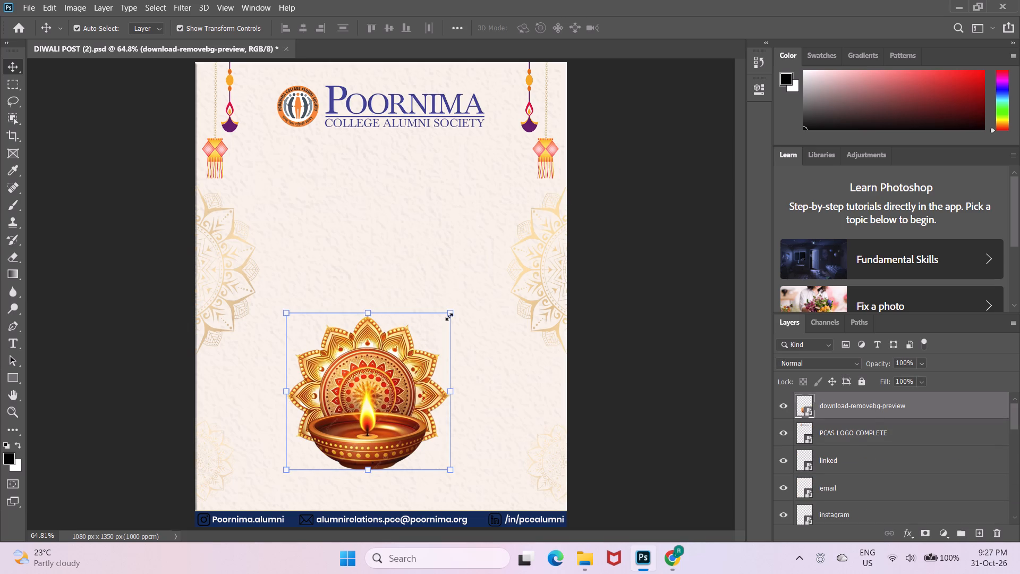
left_click(449, 317)
left_click_drag(449, 317, 438, 331)
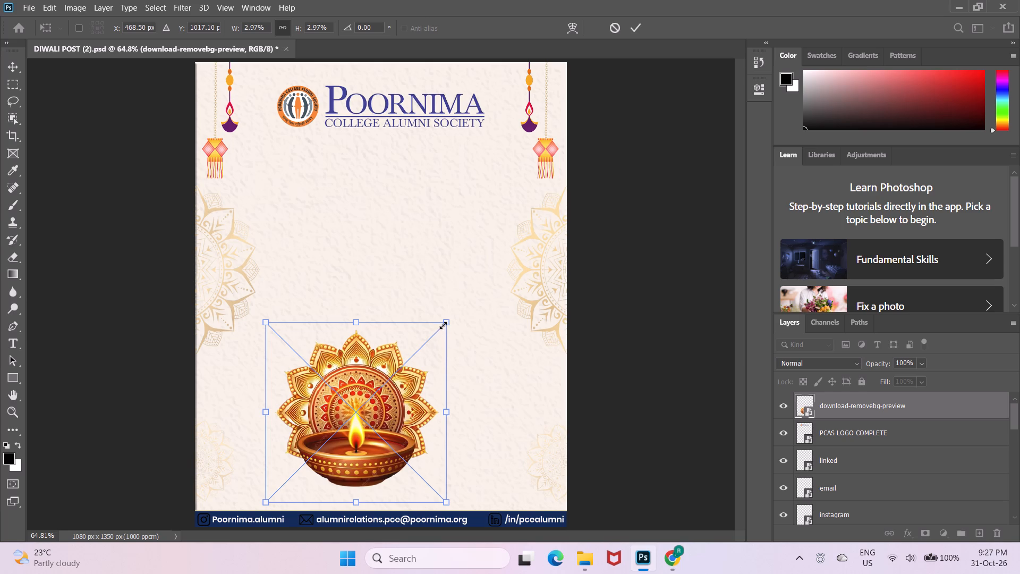
left_click_drag(445, 320, 485, 282)
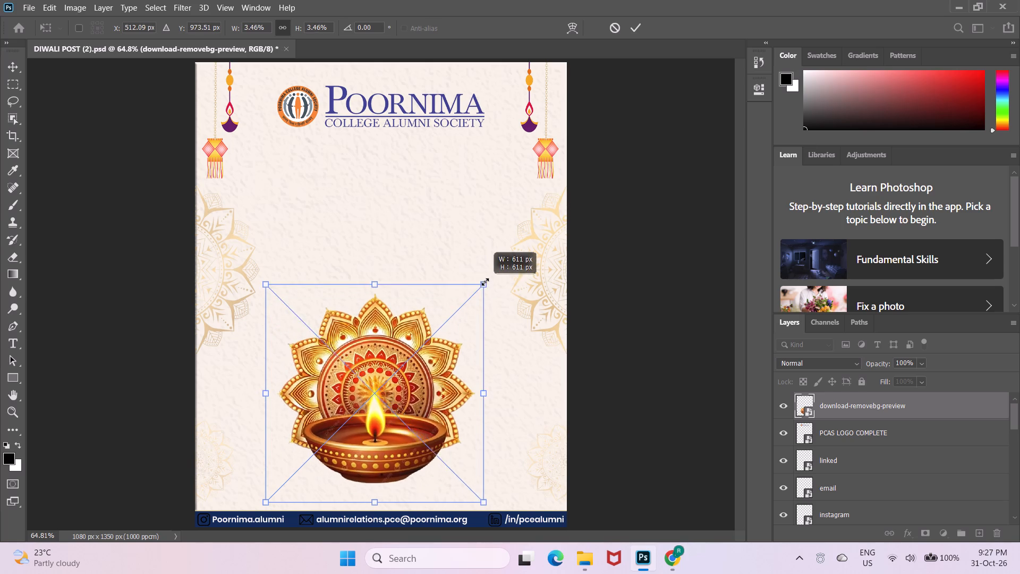
left_click_drag(485, 282, 501, 266)
Centre the enlarged diya artwork horizontally at X 540 px and lower it to about Y 983 px, just above the footer bar.
left_click_drag(450, 361, 443, 361)
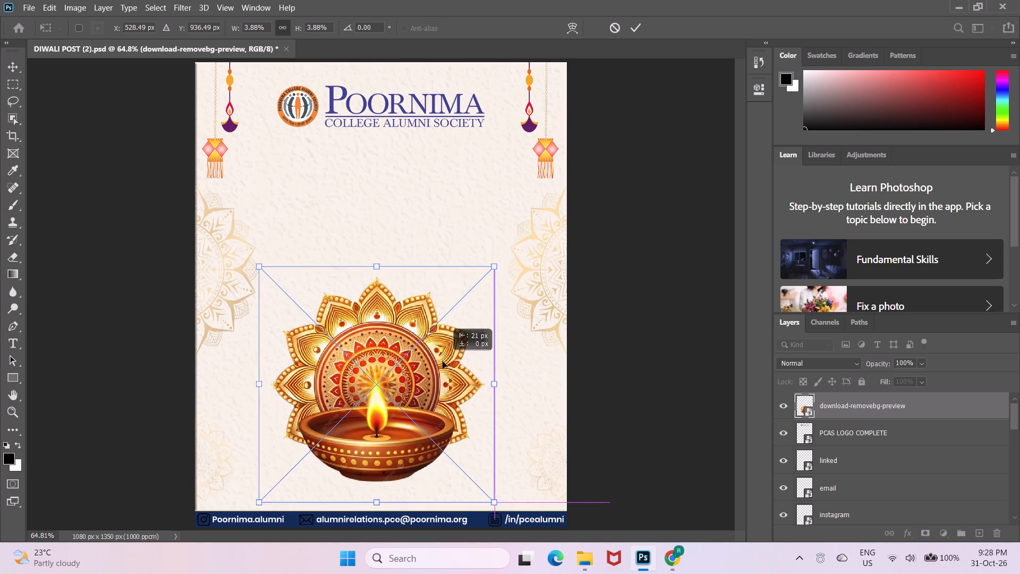
left_click_drag(443, 361, 438, 376)
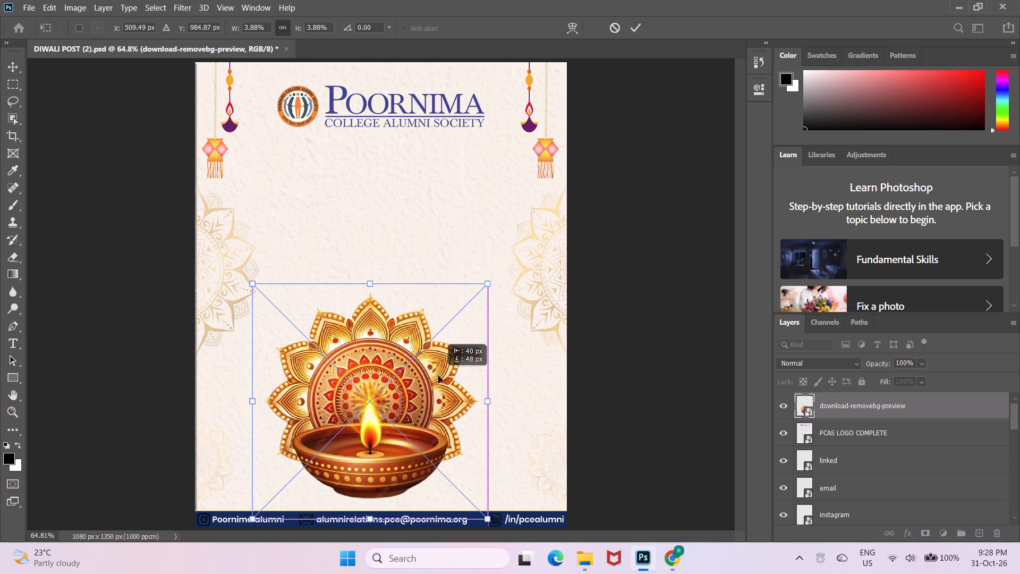
left_click_drag(438, 376, 447, 373)
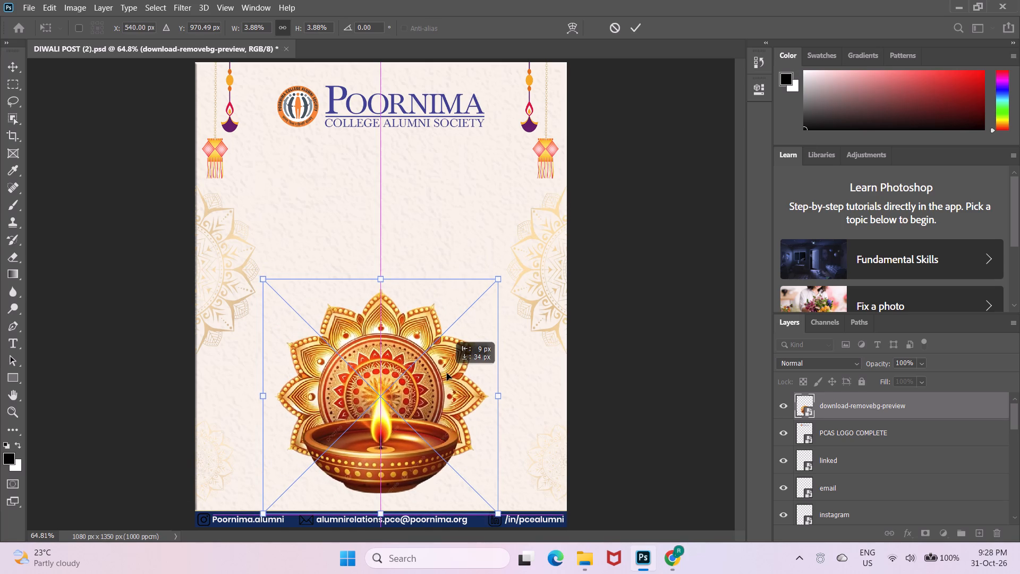
left_click_drag(447, 373, 446, 374)
key("Down")
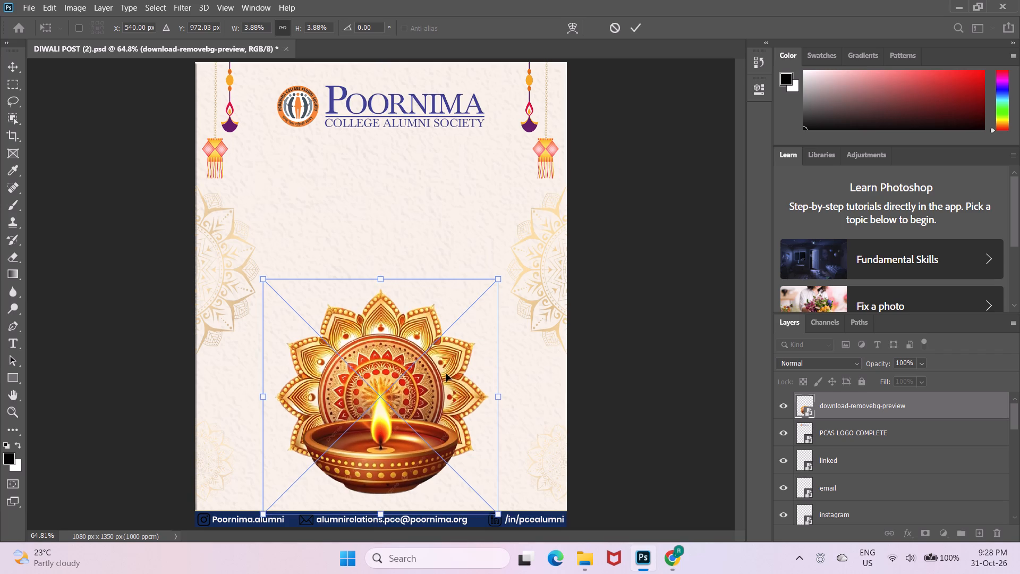
key("Down")
key("Down")
key("Down")
key("Down")
key("Down")
key("Down")
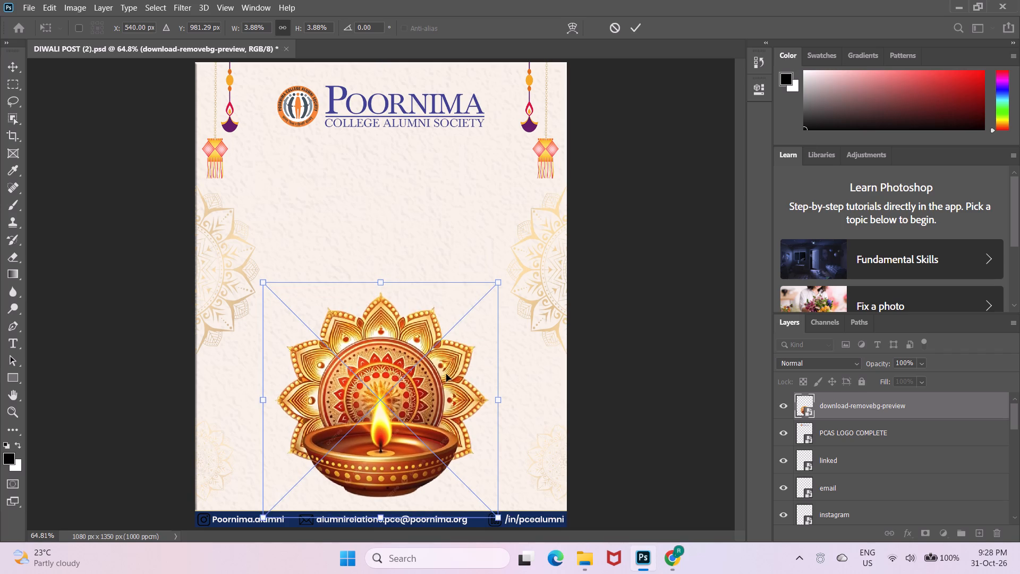
key("Down")
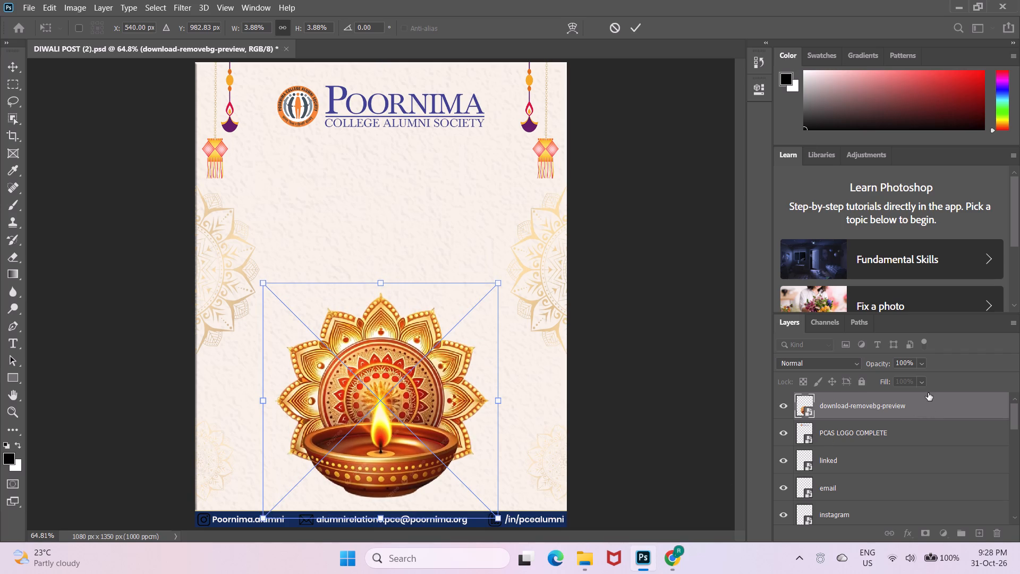
key("Return")
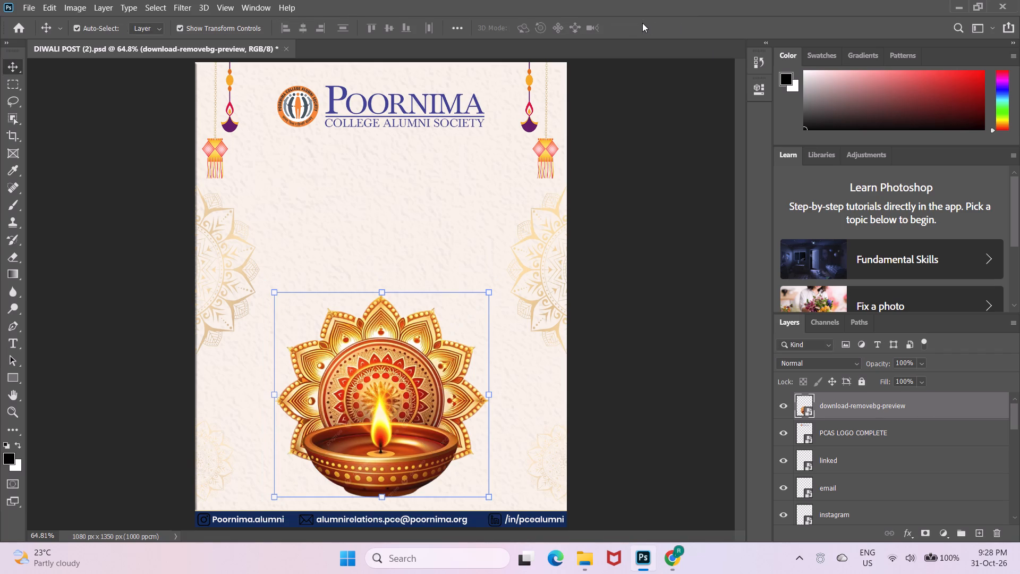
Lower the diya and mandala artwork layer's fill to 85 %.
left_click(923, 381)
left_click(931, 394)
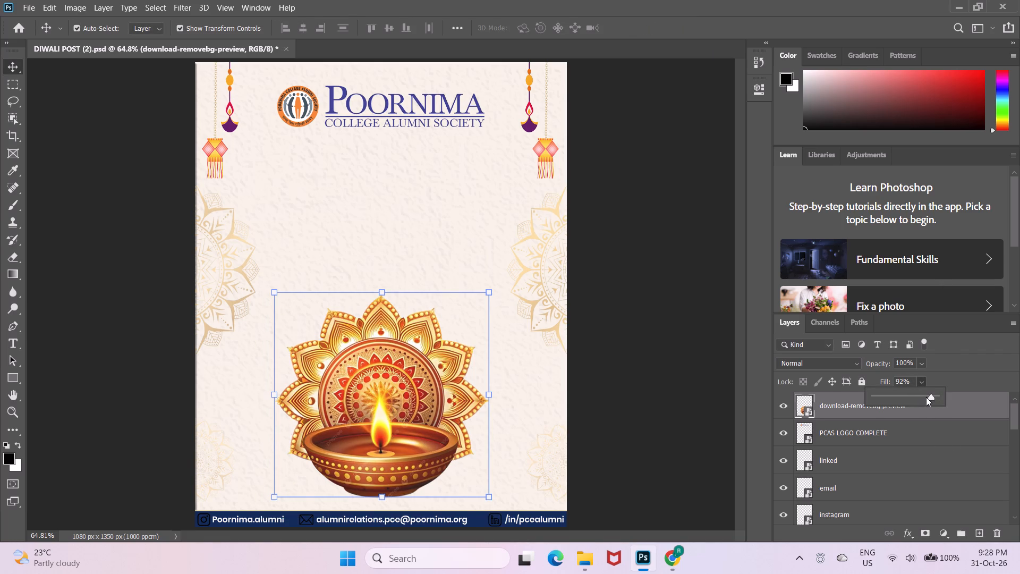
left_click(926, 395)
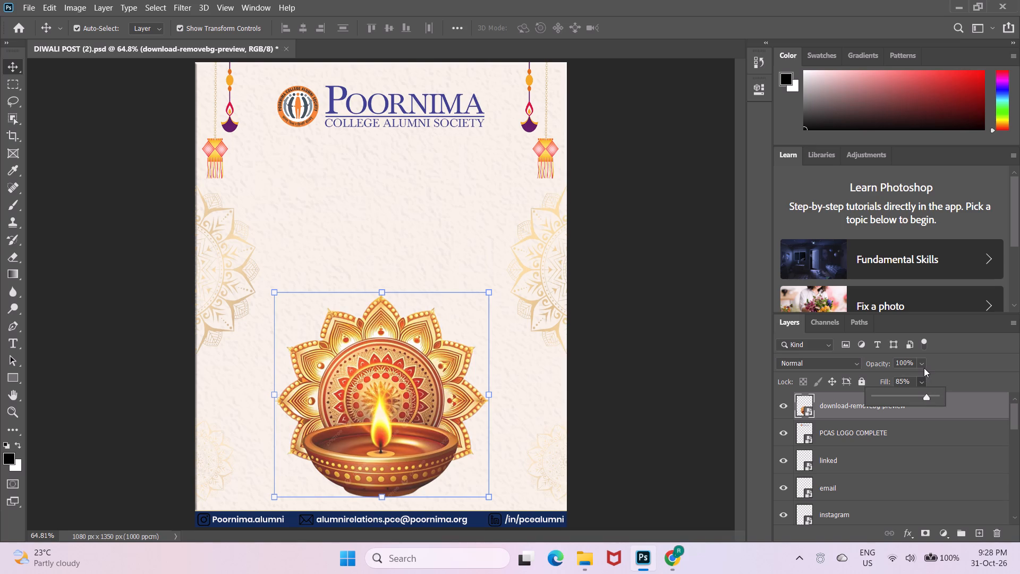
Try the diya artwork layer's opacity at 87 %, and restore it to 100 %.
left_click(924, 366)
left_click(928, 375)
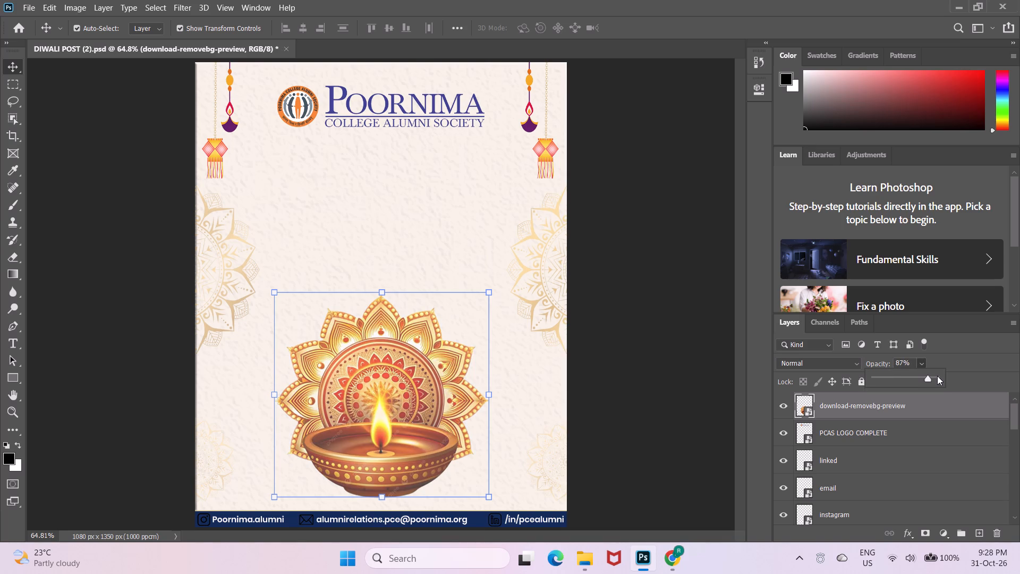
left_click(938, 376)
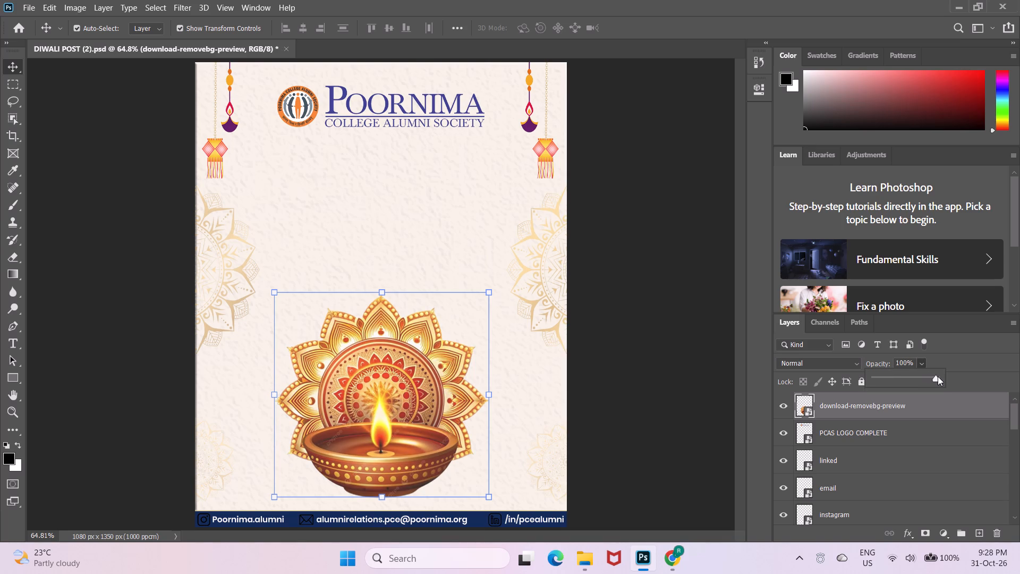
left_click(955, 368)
Set the diya artwork layer's fill to 79 % after trying values from 55 % upward, and deselect the layer.
left_click_drag(922, 381, 924, 394)
left_click(924, 394)
left_click_drag(921, 384, 921, 397)
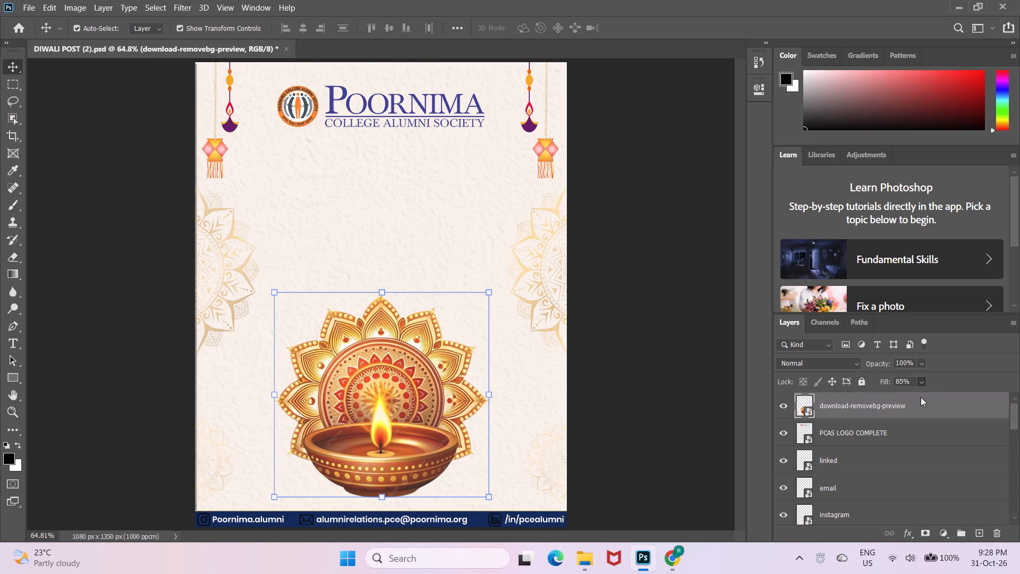
left_click_drag(921, 397, 921, 396)
left_click(921, 396)
left_click_drag(919, 382, 922, 392)
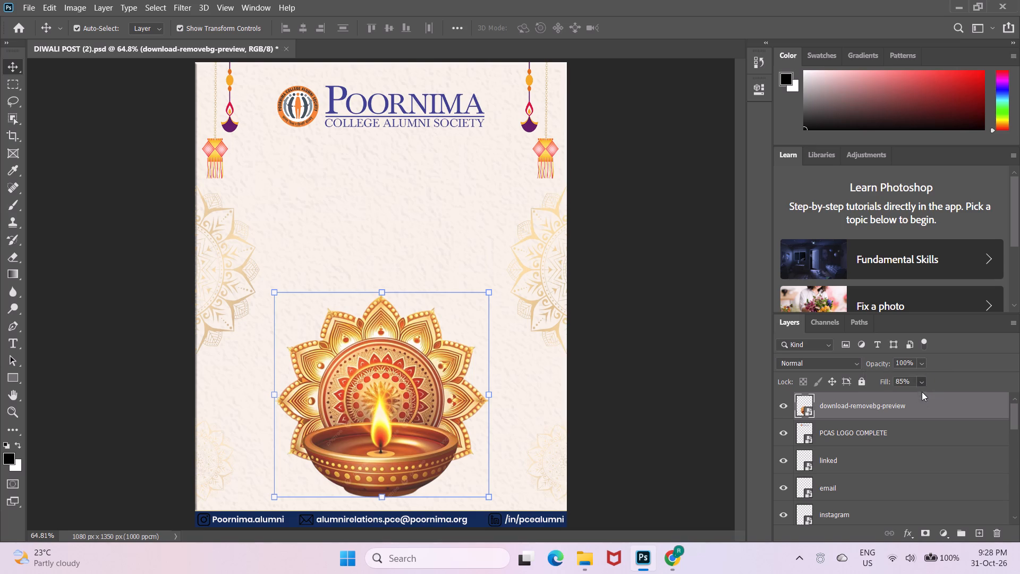
left_click_drag(922, 392, 919, 395)
left_click(919, 395)
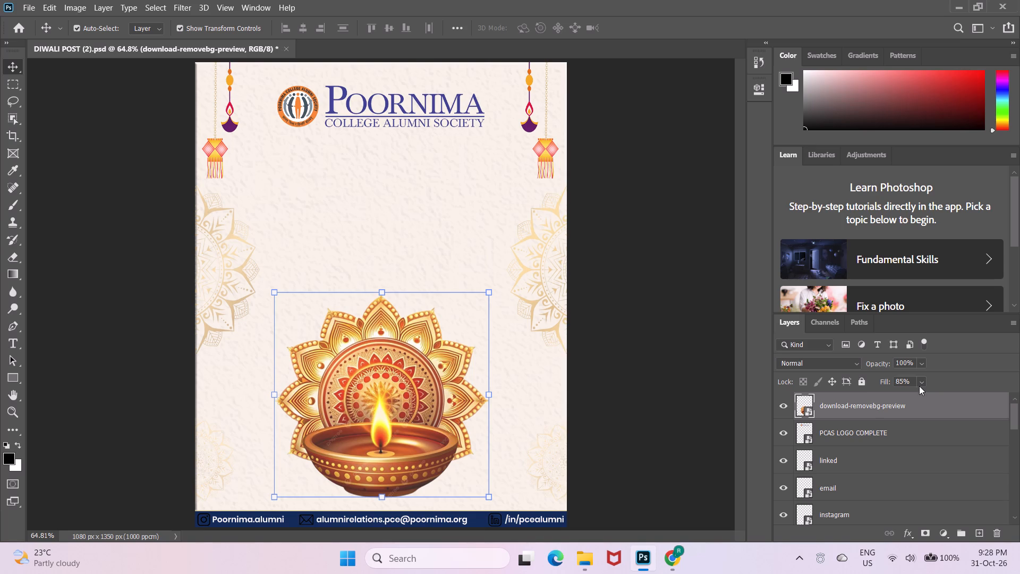
left_click(919, 386)
left_click(916, 394)
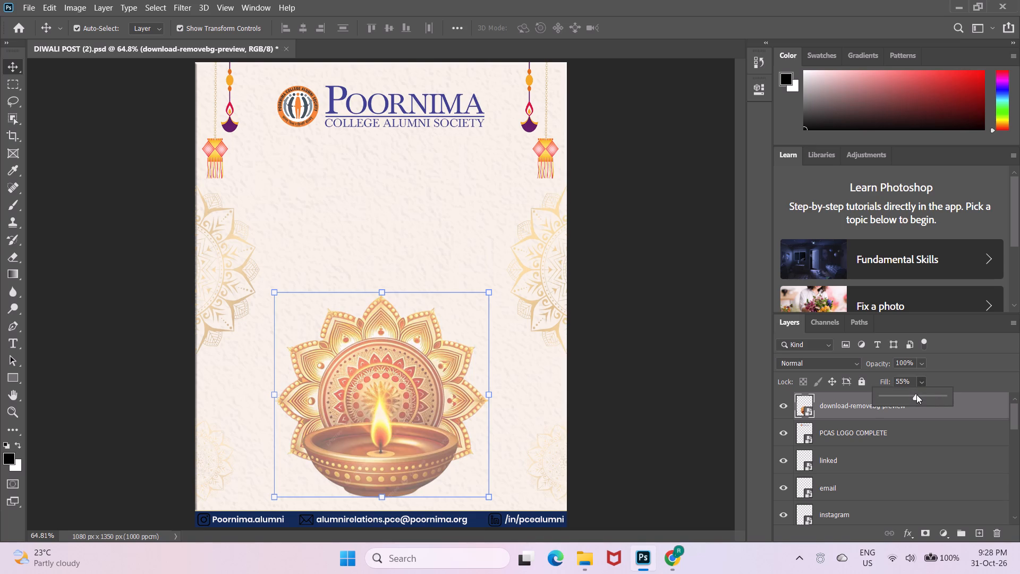
left_click(922, 394)
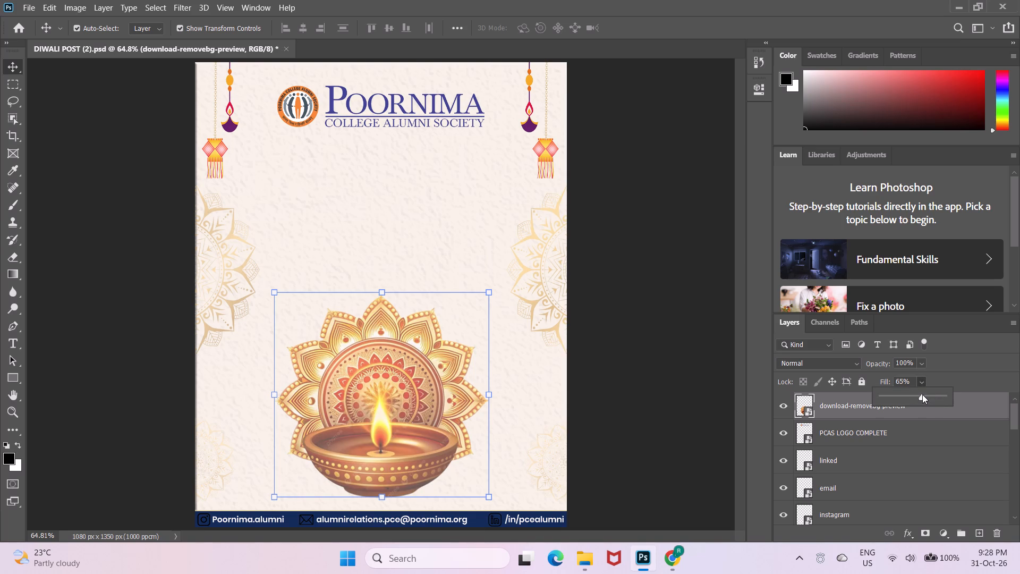
left_click(928, 395)
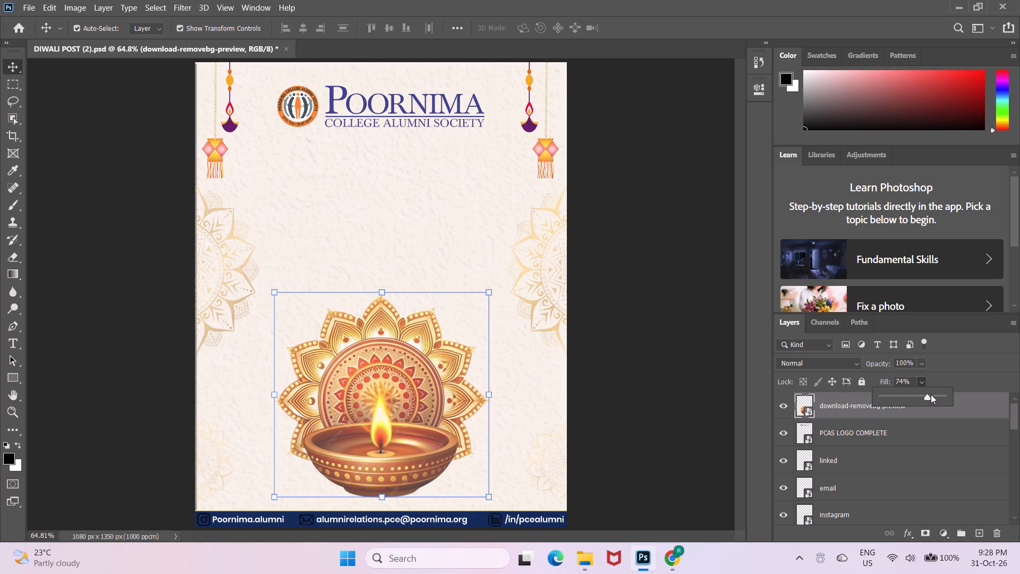
left_click(930, 395)
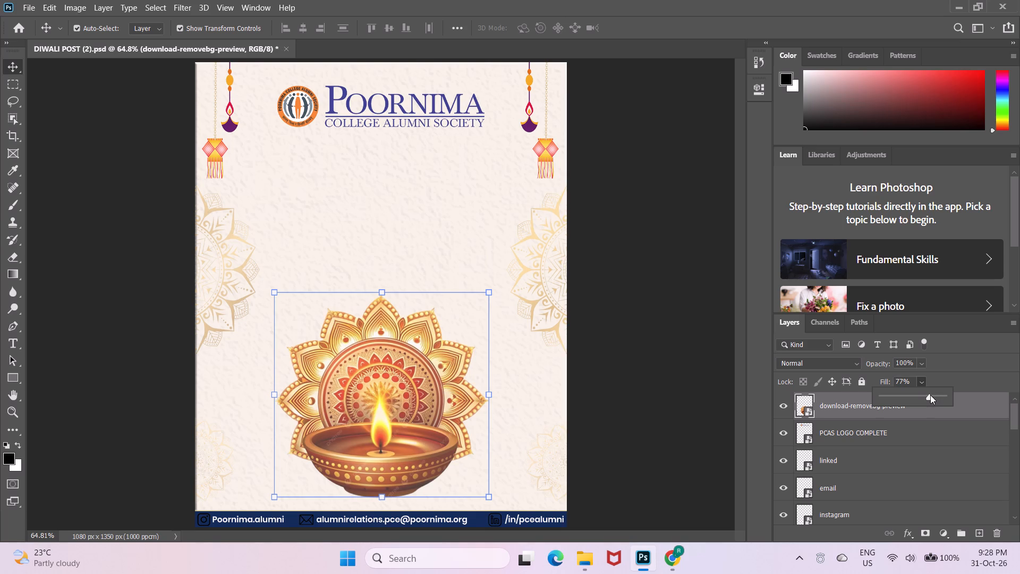
left_click(931, 395)
left_click(657, 326)
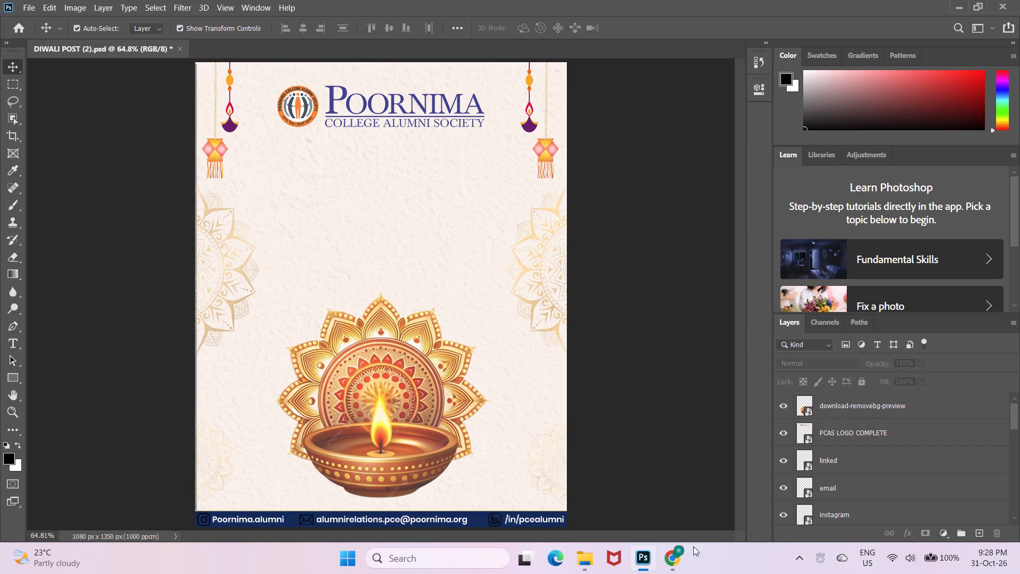
Switch to Google Chrome and resume the paused music video.
left_click(673, 564)
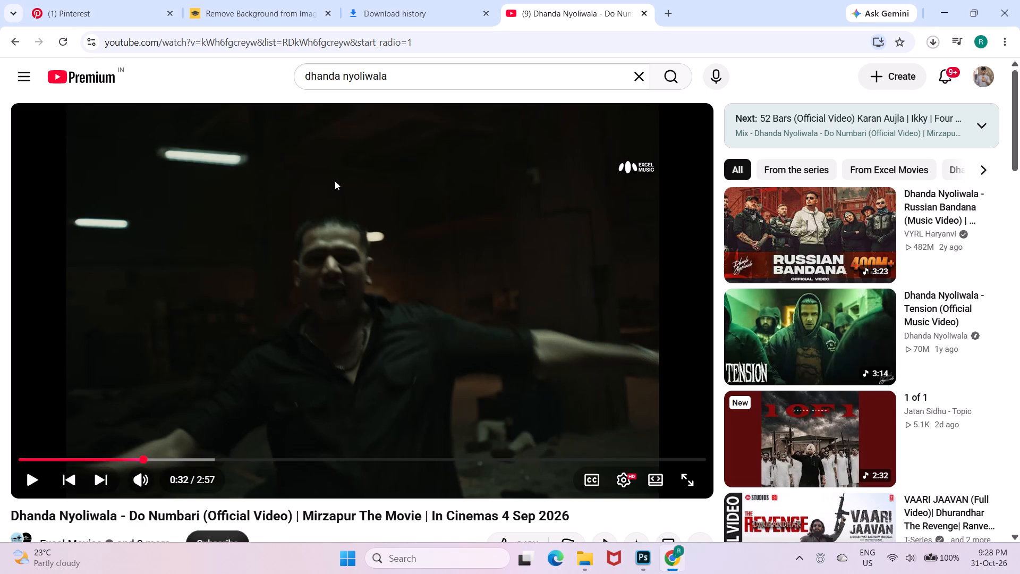
left_click(335, 181)
Search Pinterest for "subh dipawali poster", replacing the previous diya element search.
left_click(63, 4)
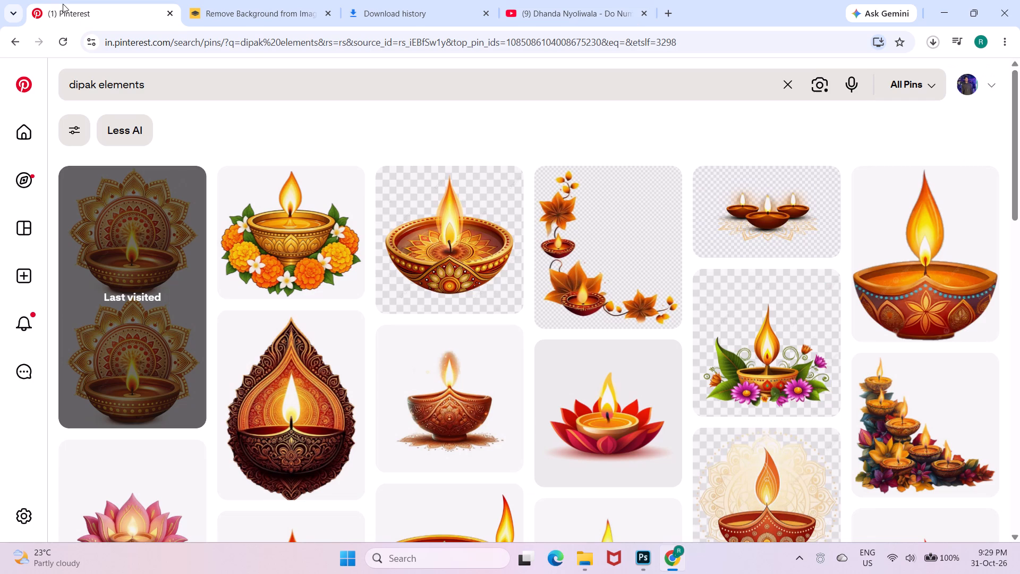
left_click(286, 79)
key("ctrl+BackSpace")
key("ctrl+BackSpace")
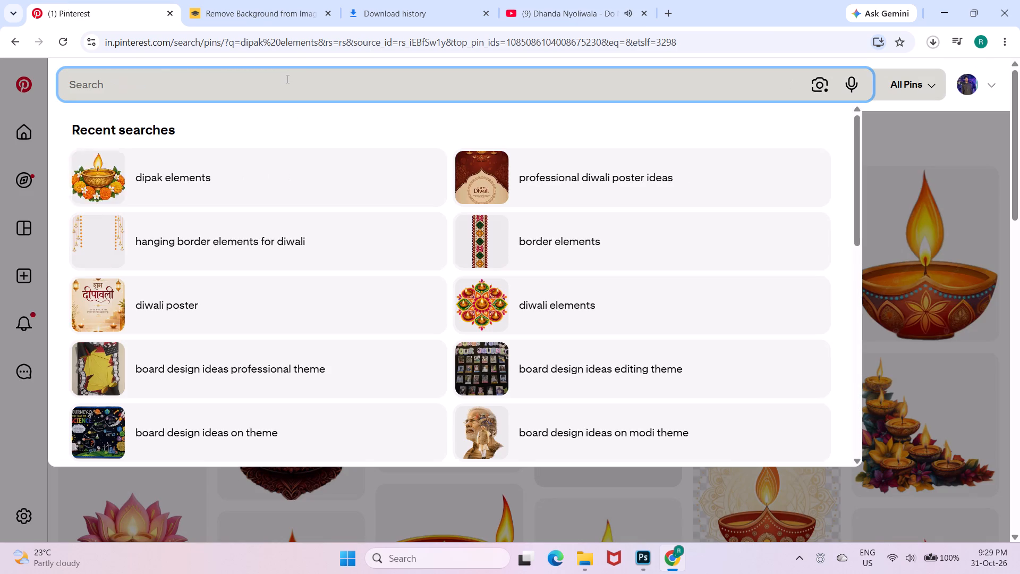
key("h")
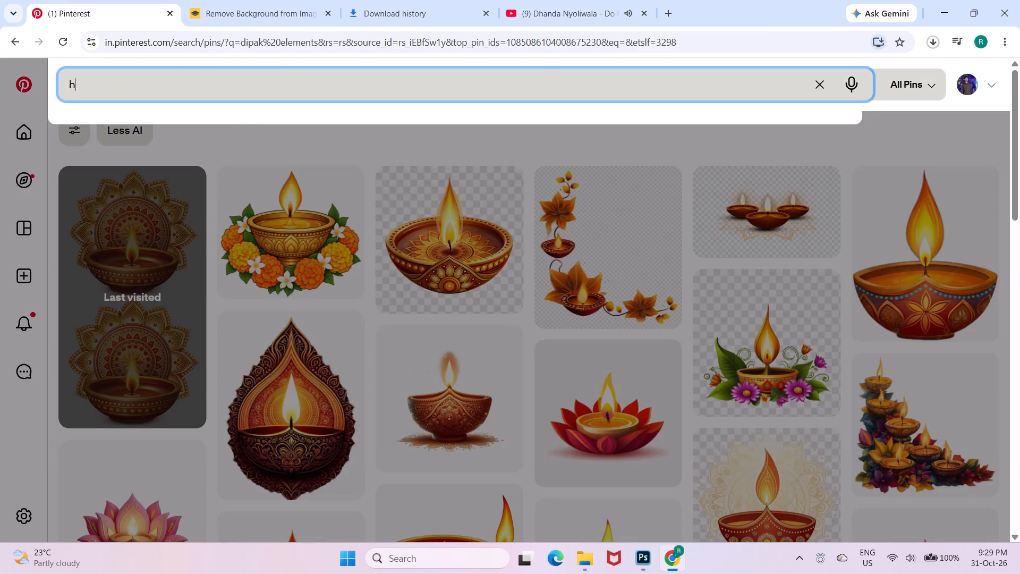
type("aap")
key("BackSpace")
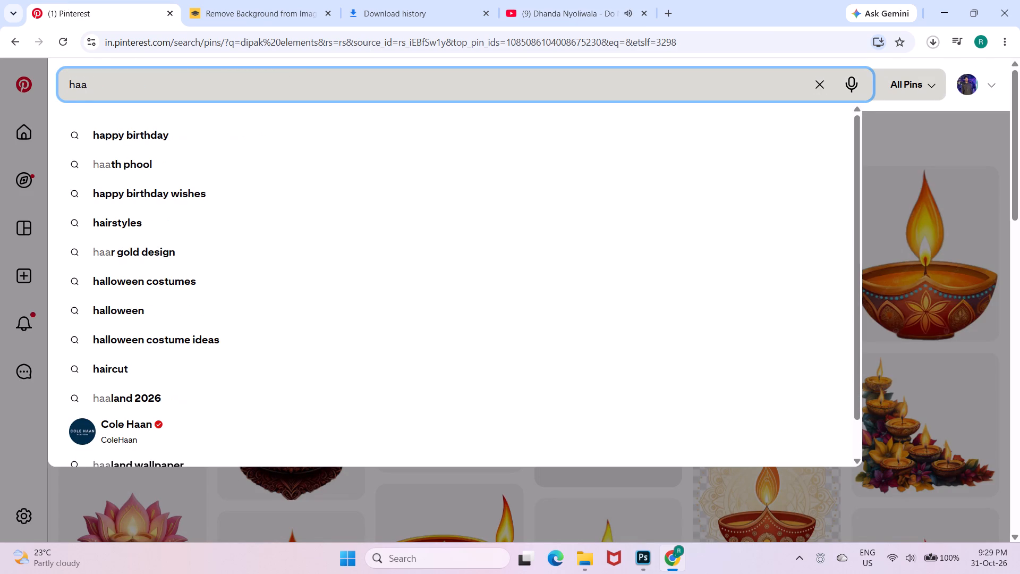
key("BackSpace")
key("BackSpace")
key("BackSpace")
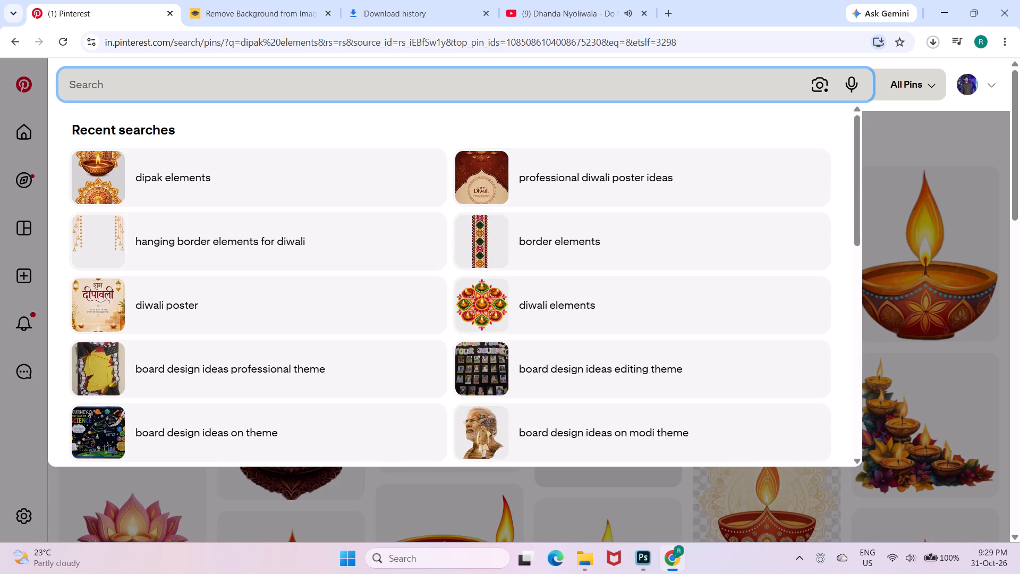
type("su")
type("bh")
key("space")
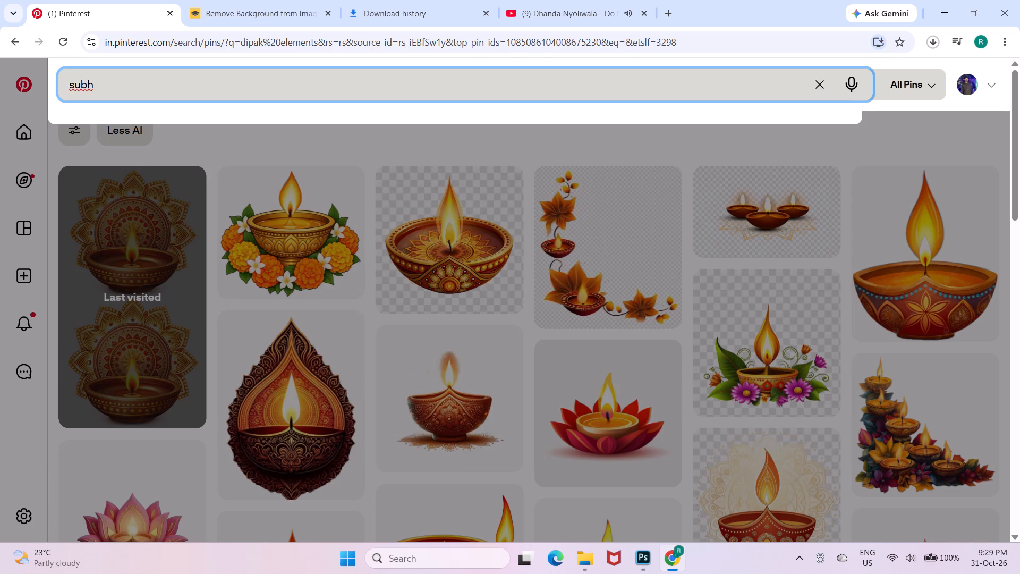
type("di")
type("pa")
type("wali")
left_click(280, 137)
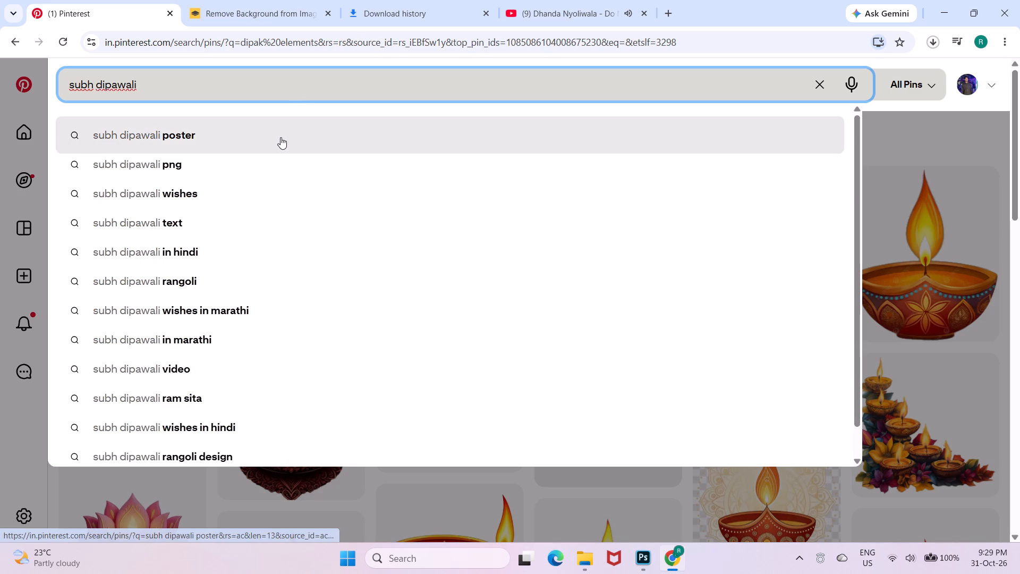
Refine the Pinterest search to "subh dipawali poster element".
left_click(259, 86)
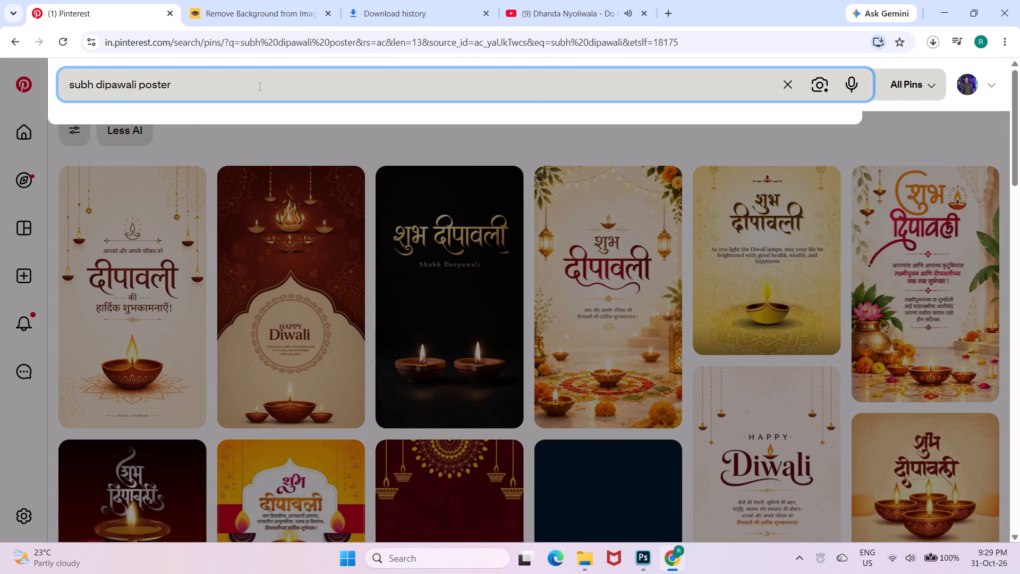
key("space")
type("element")
key("Return")
key("Return")
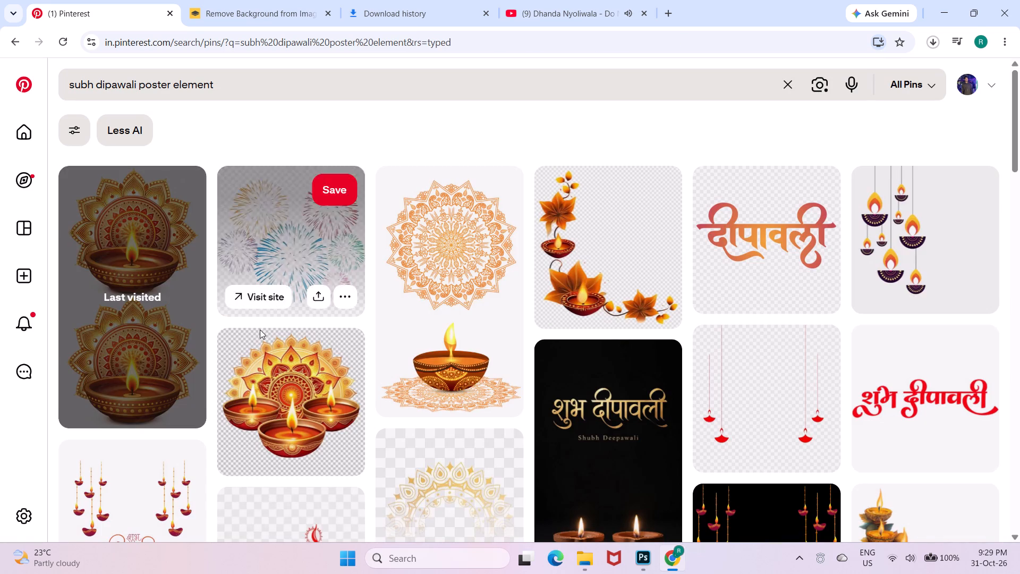
Browse the Pinterest results and open the black शुभ दिपावली lettering pin with yellow and orange accents and a small diya.
scroll(270, 336, "down", 3)
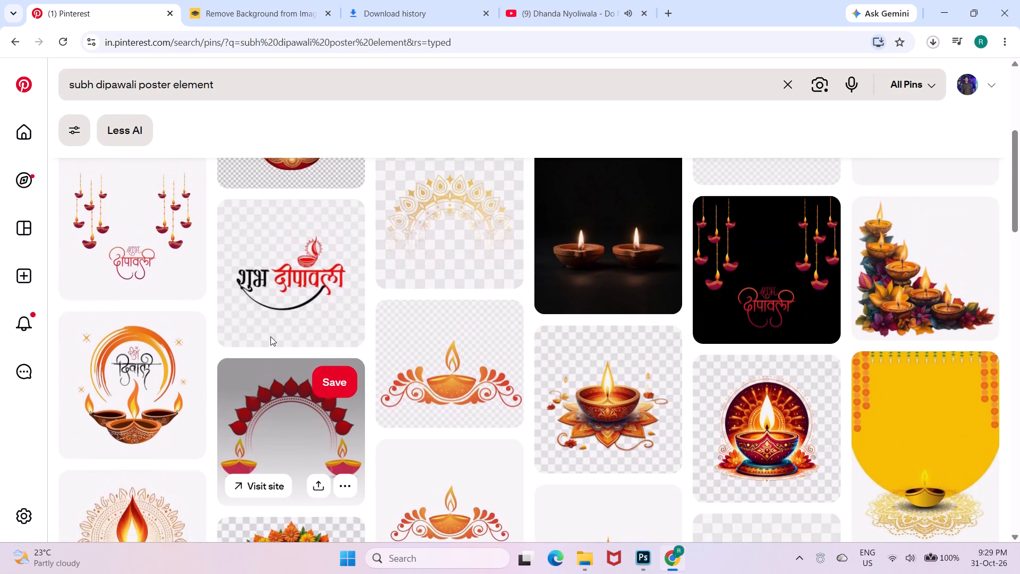
scroll(270, 336, "down", 3)
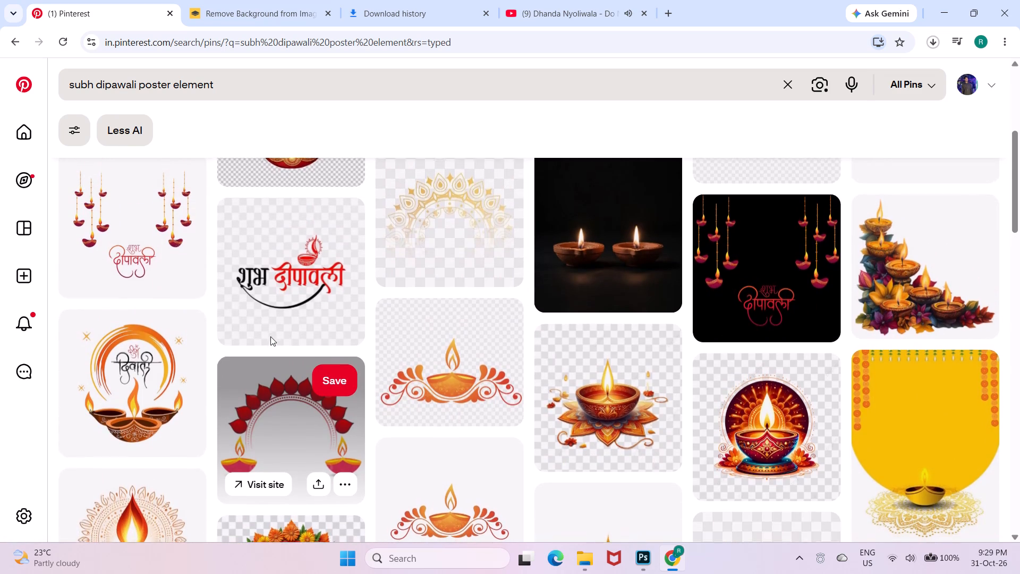
scroll(270, 336, "down", 2)
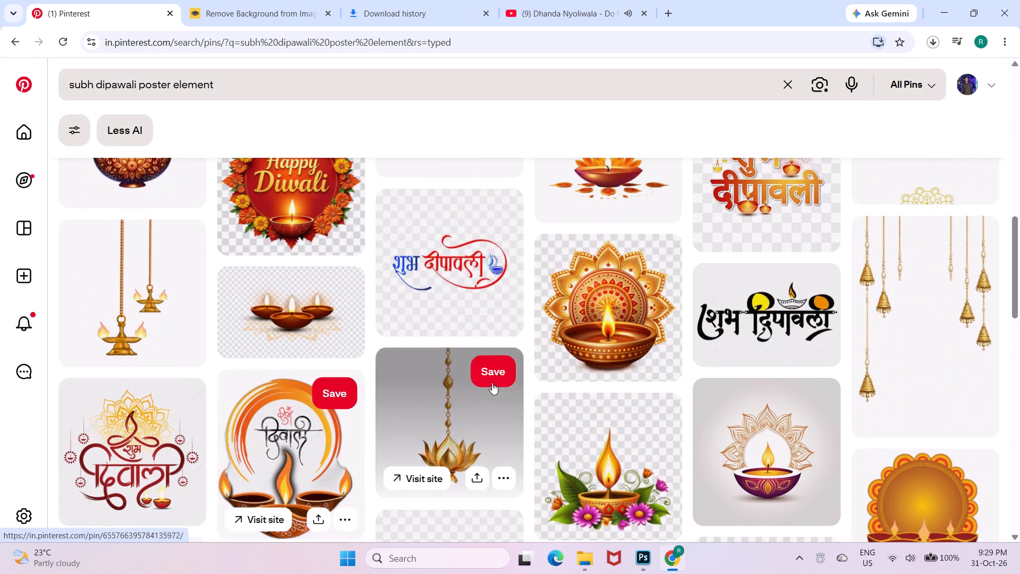
left_click(740, 316)
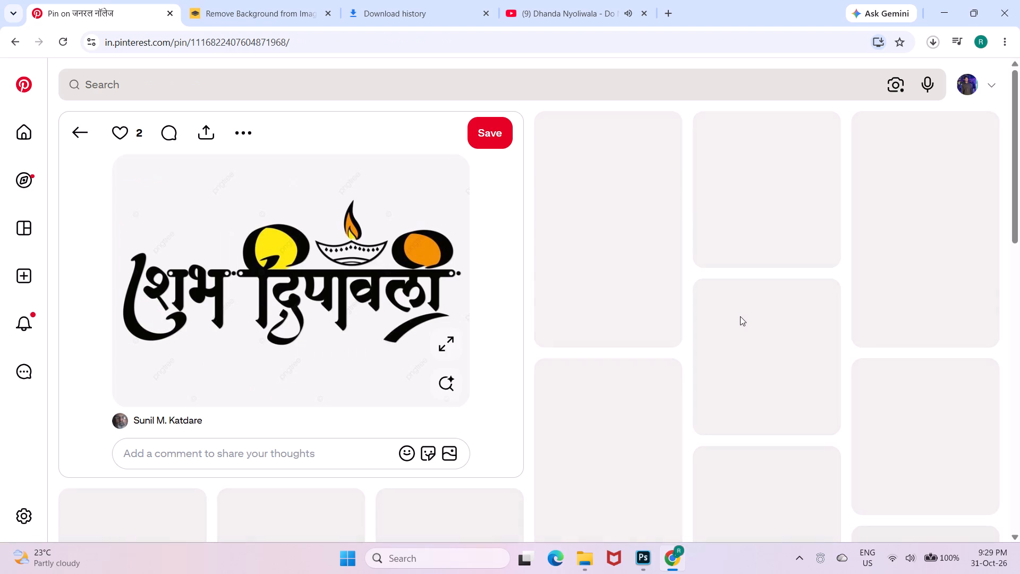